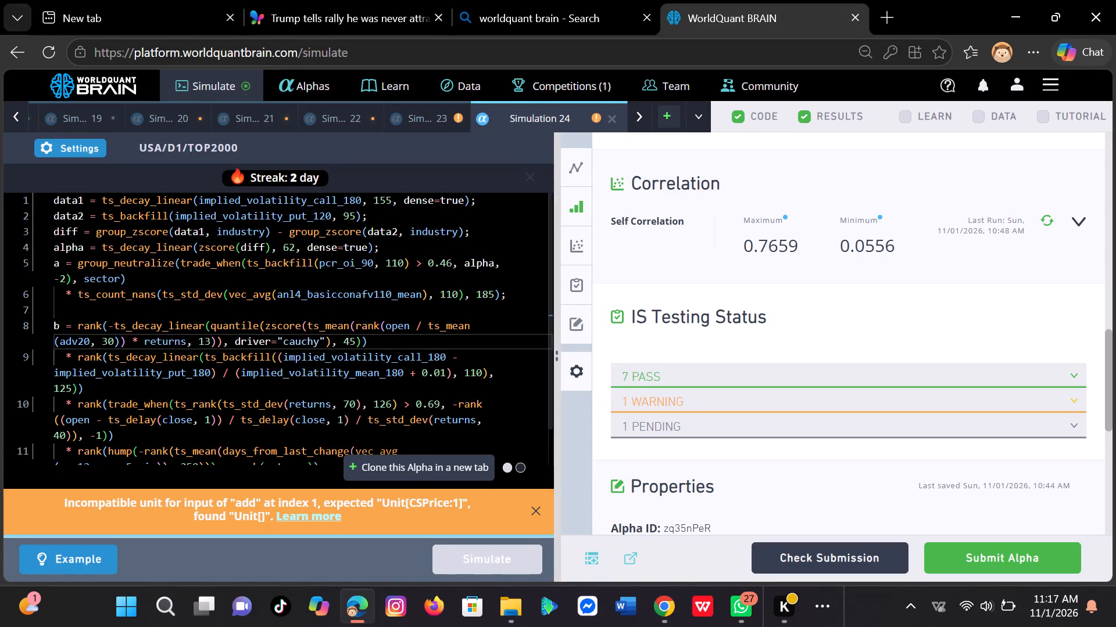
Change the data2 field on line 2 to implied_volatility_put_20.
click(331, 213)
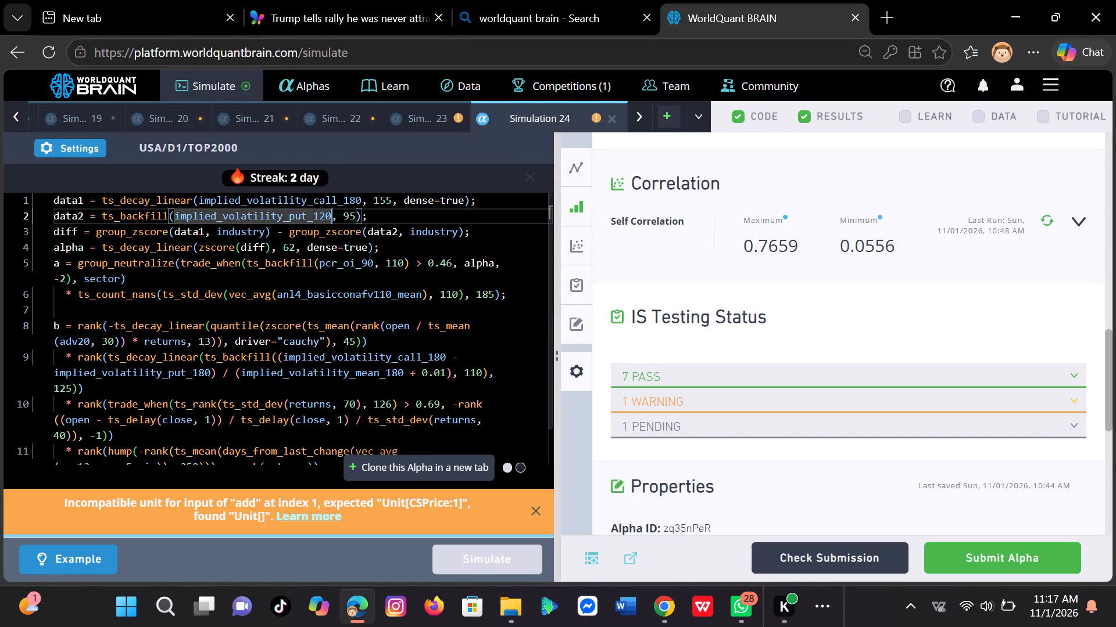
key(BackSpace)
key(BackSpace)
key(BackSpace)
key(BackSpace)
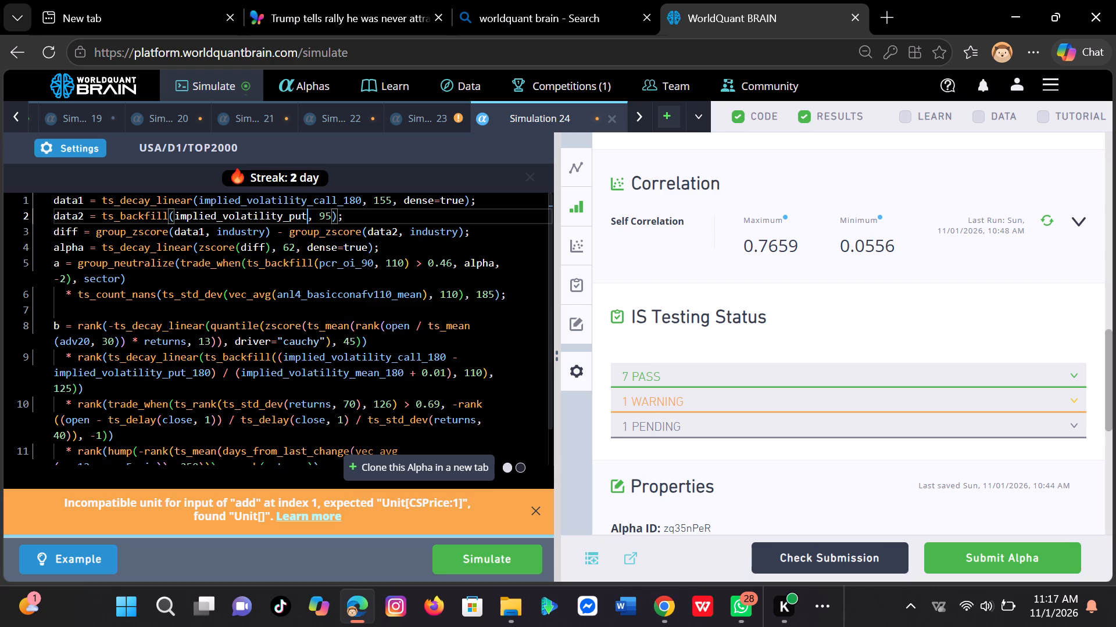
key(shift+underscore)
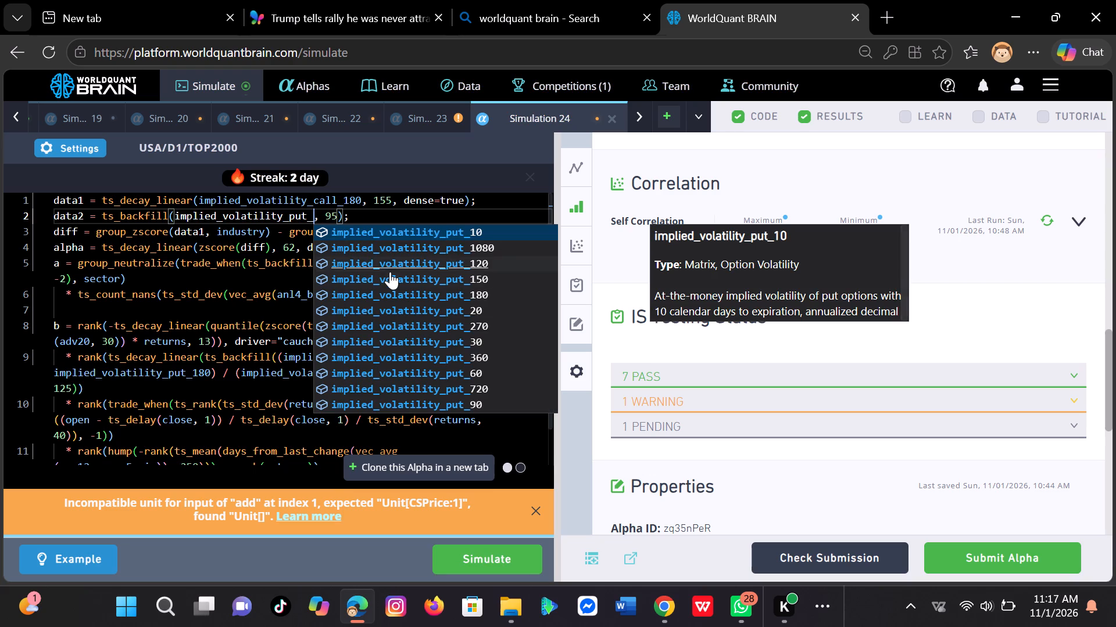
click(391, 309)
Simulate the edited alpha and clone it in a new tab.
scroll(367, 407, down, 4)
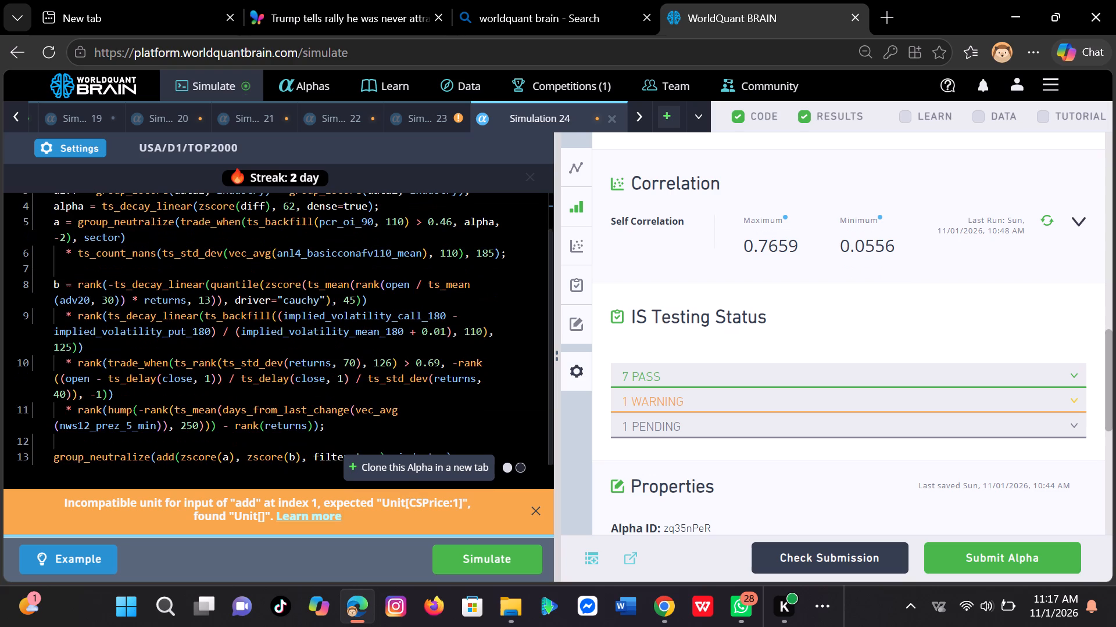
scroll(367, 407, down, 14)
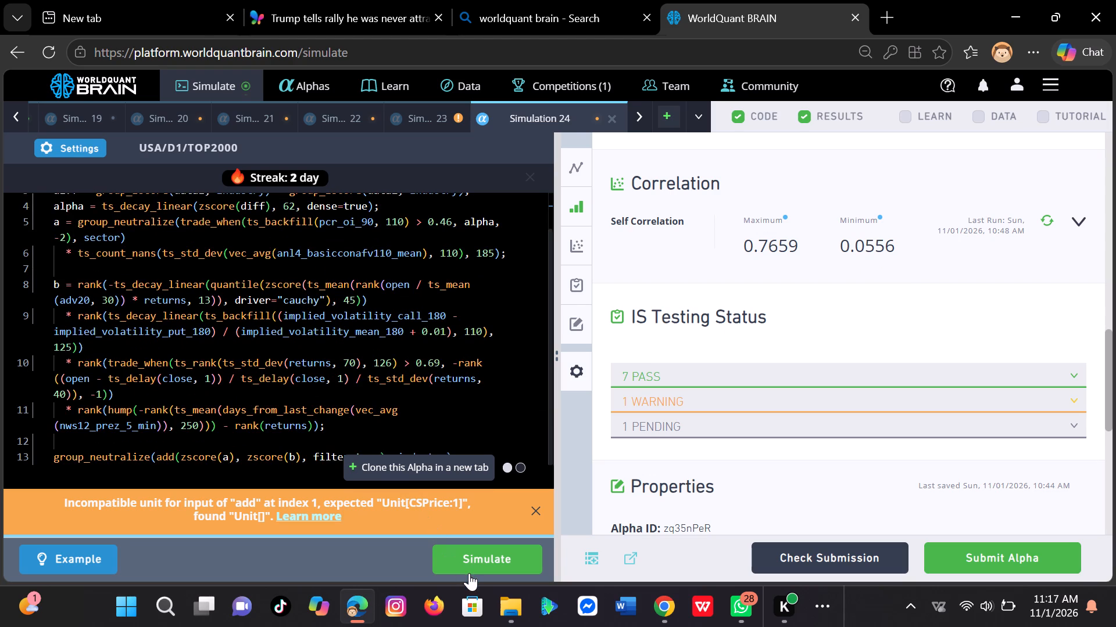
click(463, 561)
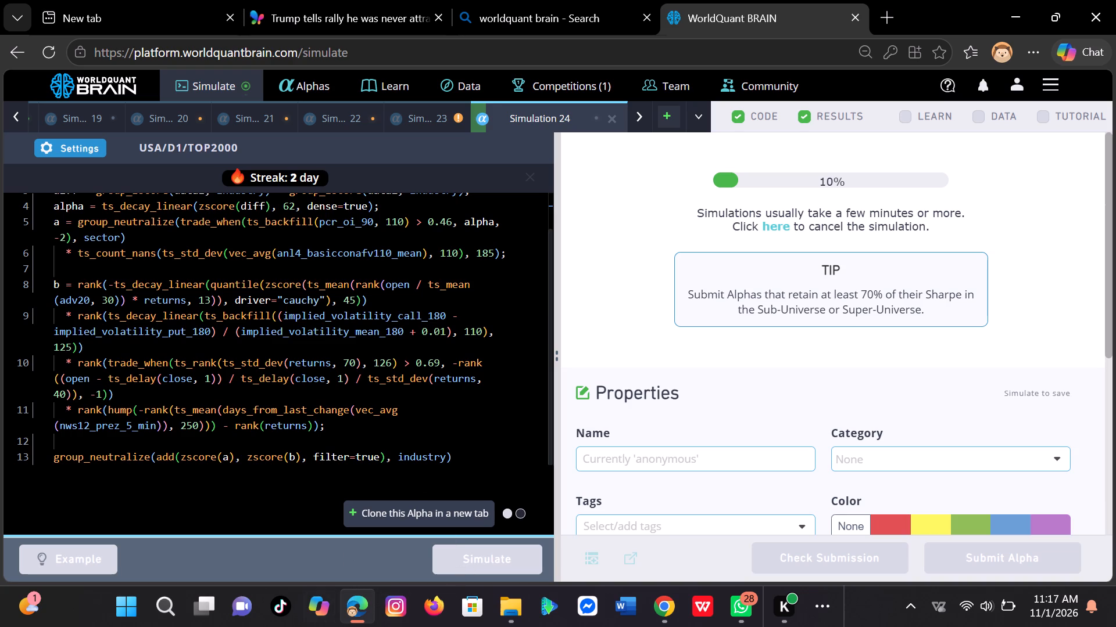
click(423, 513)
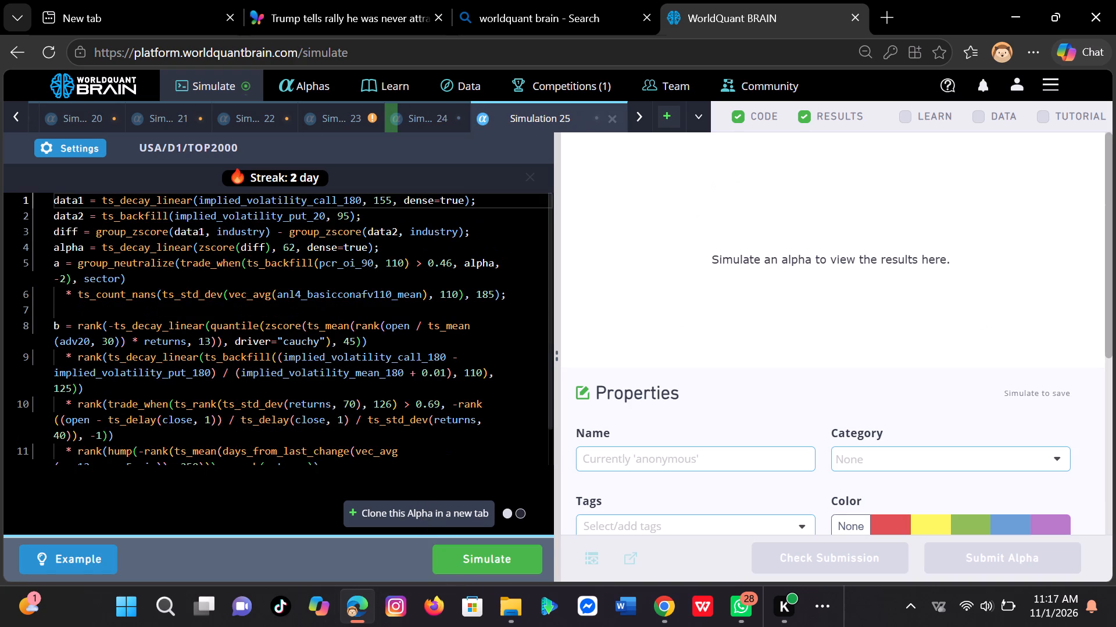
In the cloned alpha, change the ts_backfill field in the definition of a to pcr_oi_1080.
click(371, 265)
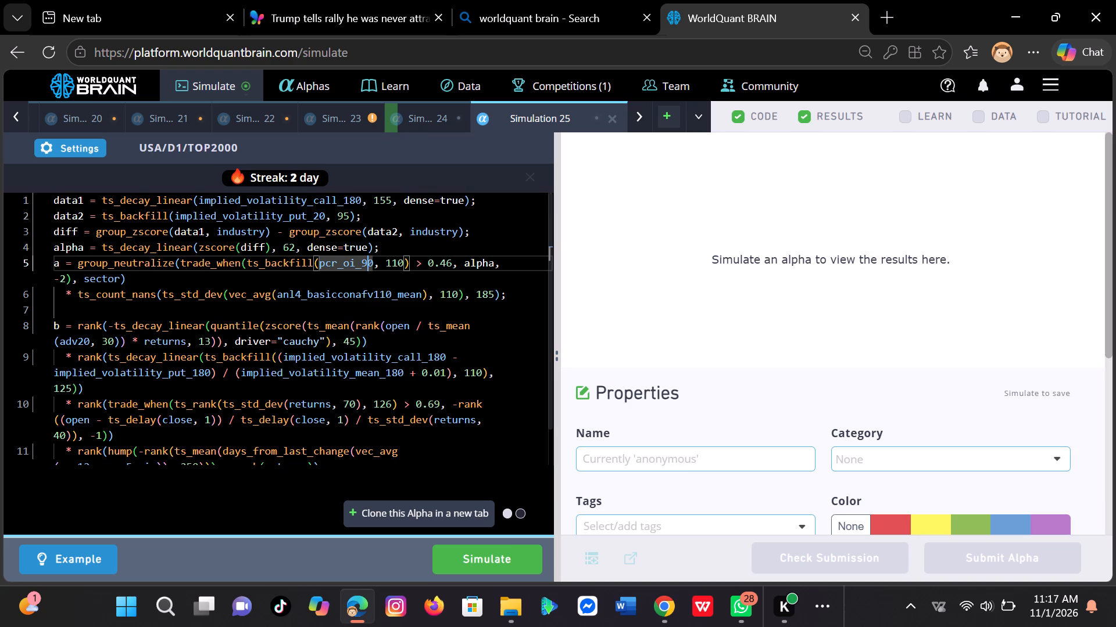
key(BackSpace)
key(1)
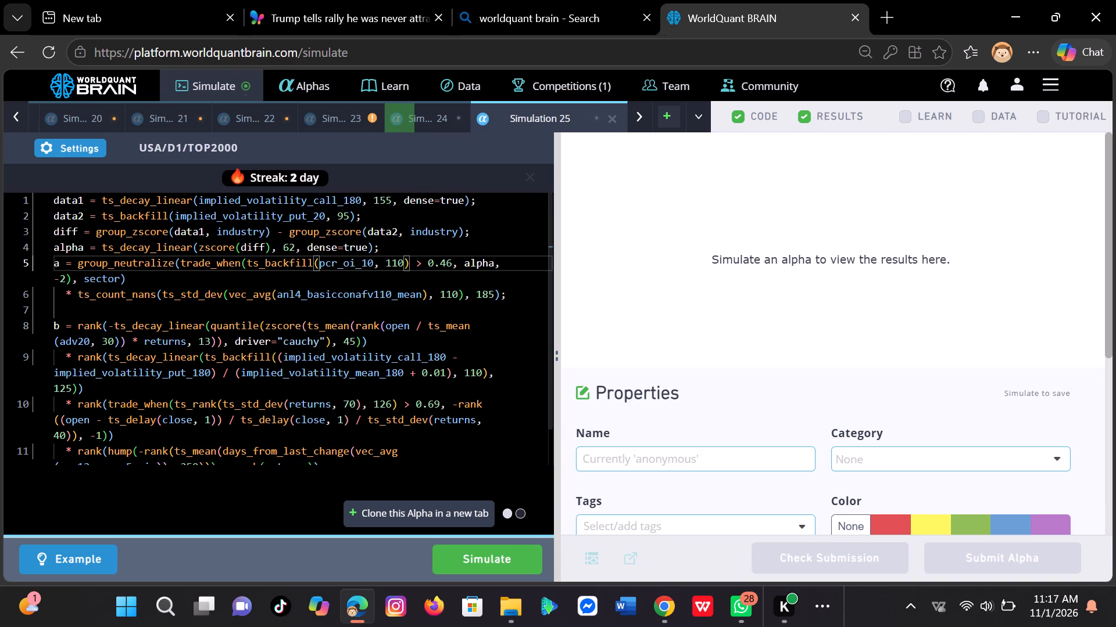
key(8)
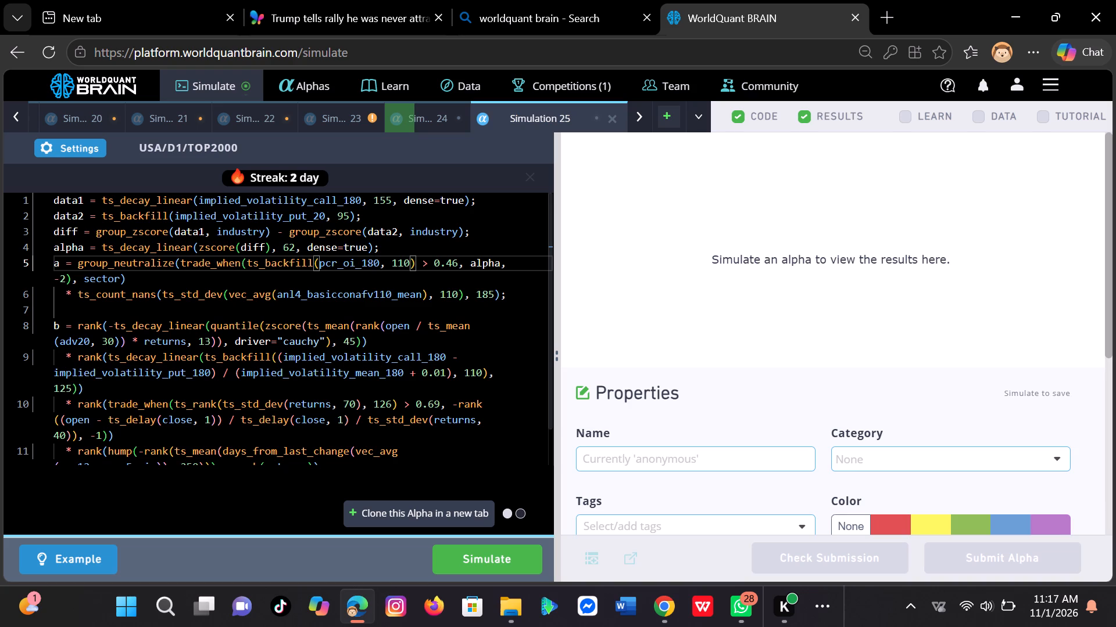
click(365, 263)
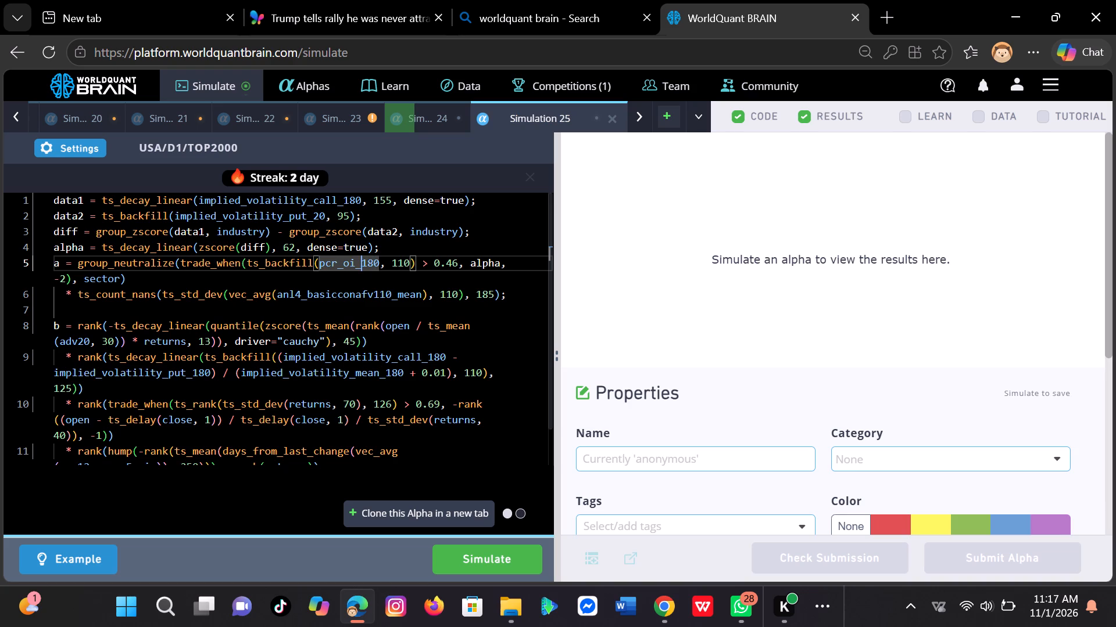
click(365, 262)
click(365, 262)
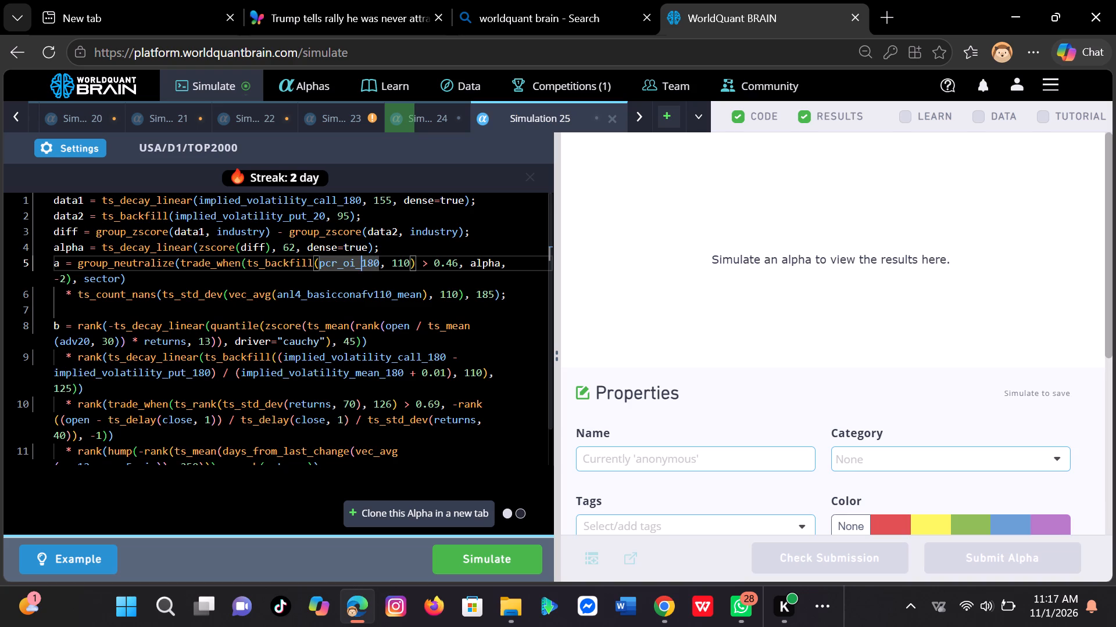
click(369, 262)
key(0)
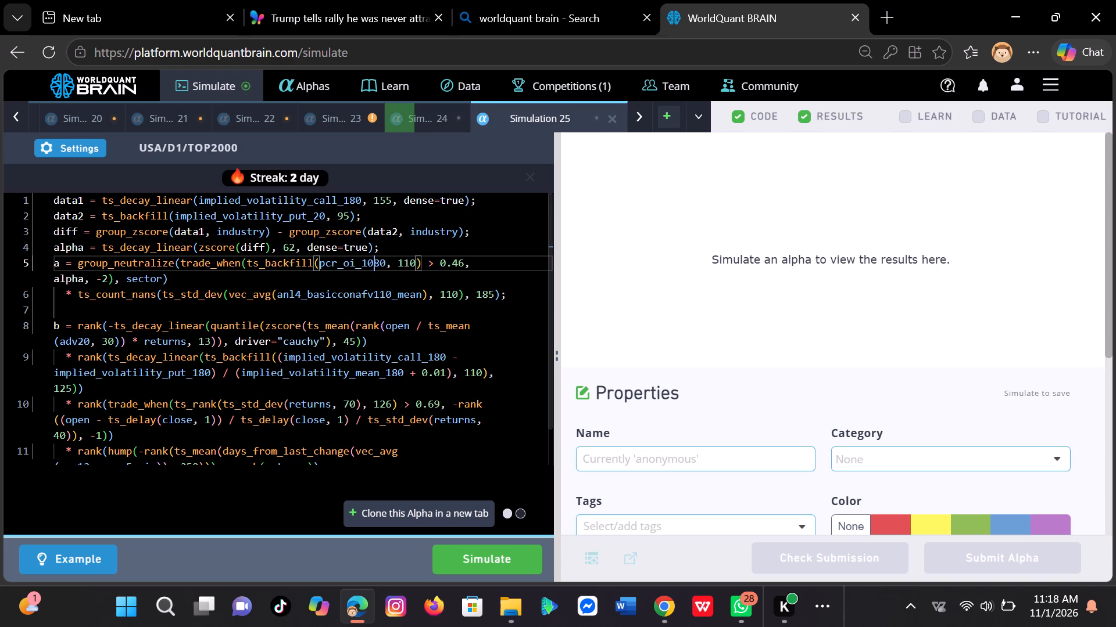
Change the mean volatility field in line 9's denominator to implied_volatility_mean_120.
click(400, 367)
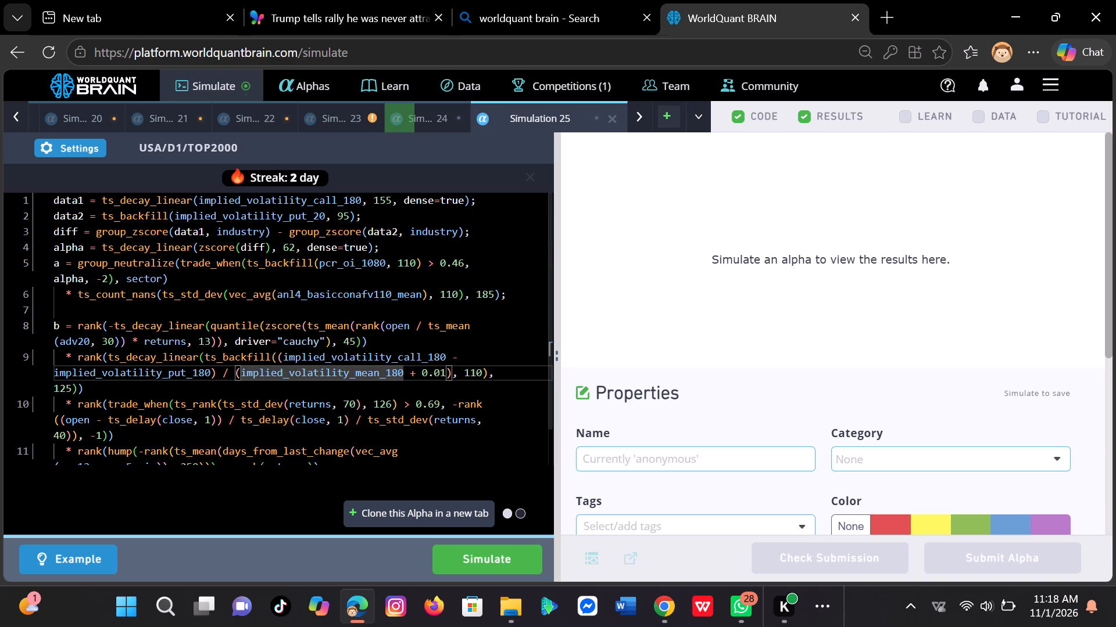
key(BackSpace)
key(6)
key(BackSpace)
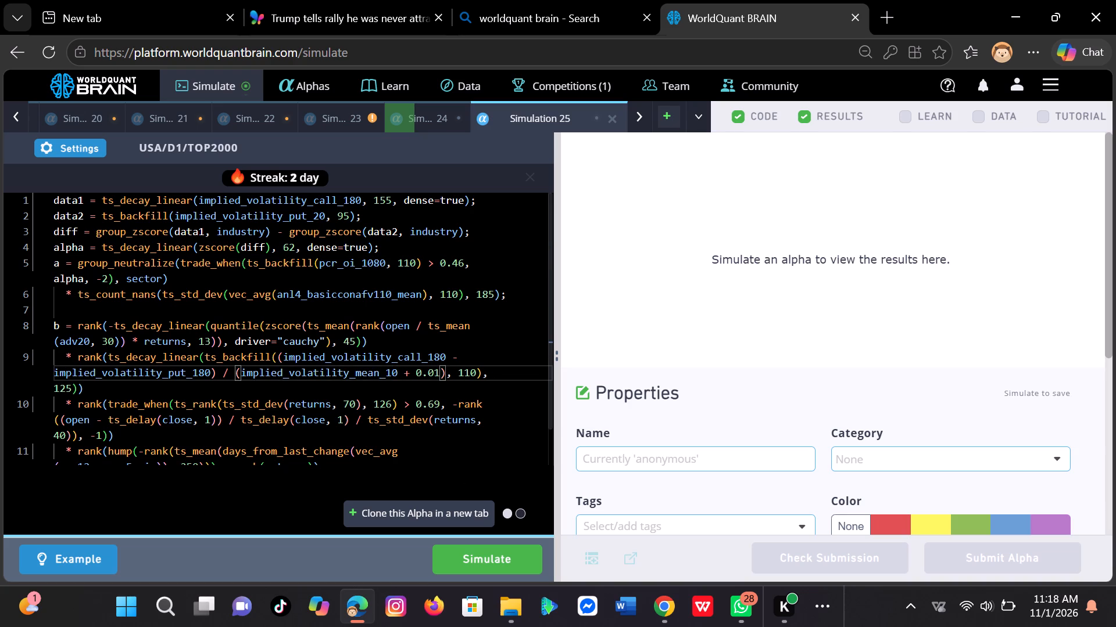
key(2)
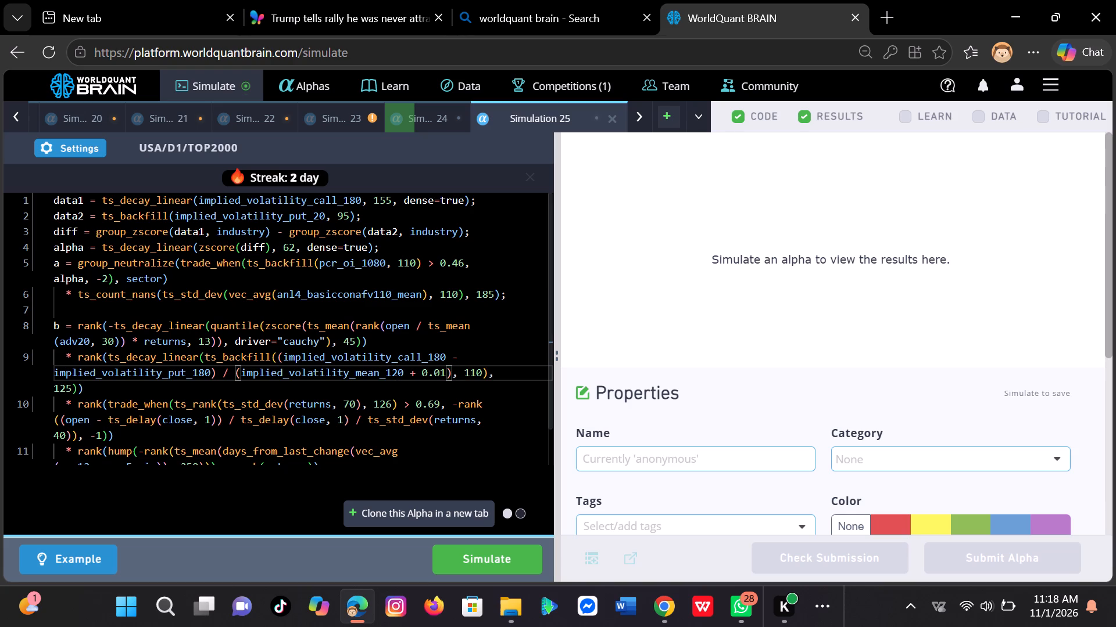
Change the put volatility field subtracted on line 9 to implied_volatility_put_270.
click(207, 372)
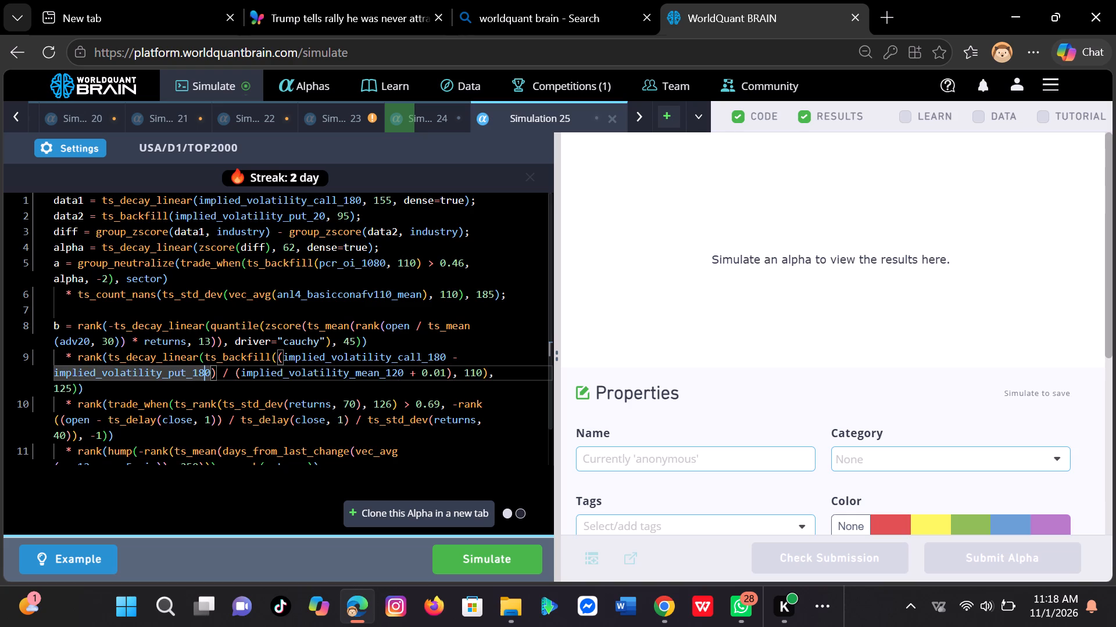
key(BackSpace)
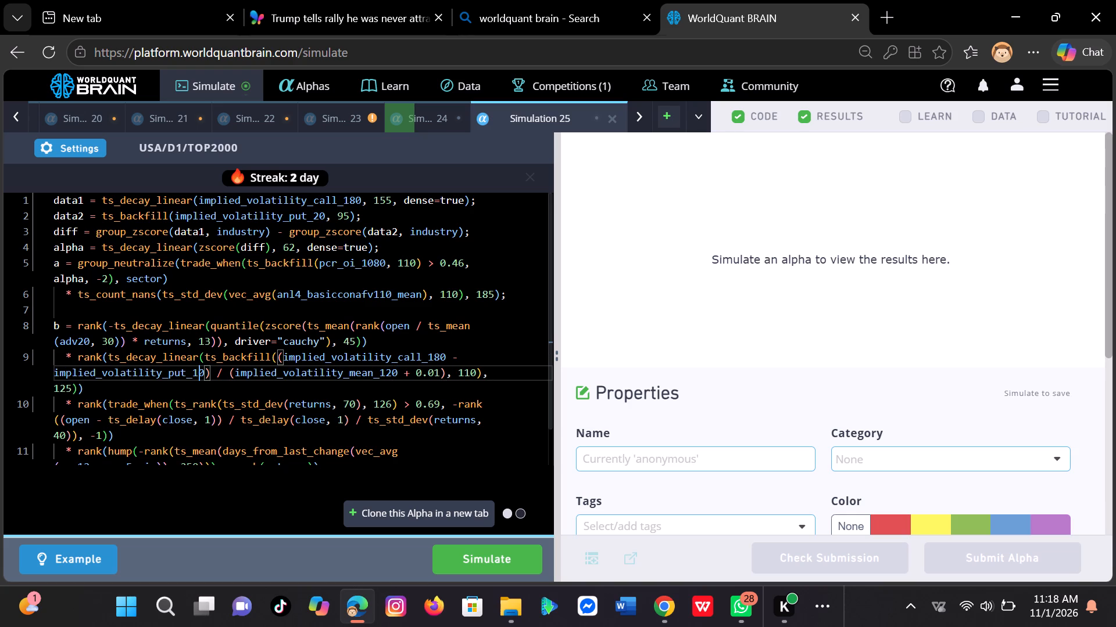
key(BackSpace)
key(2)
key(7)
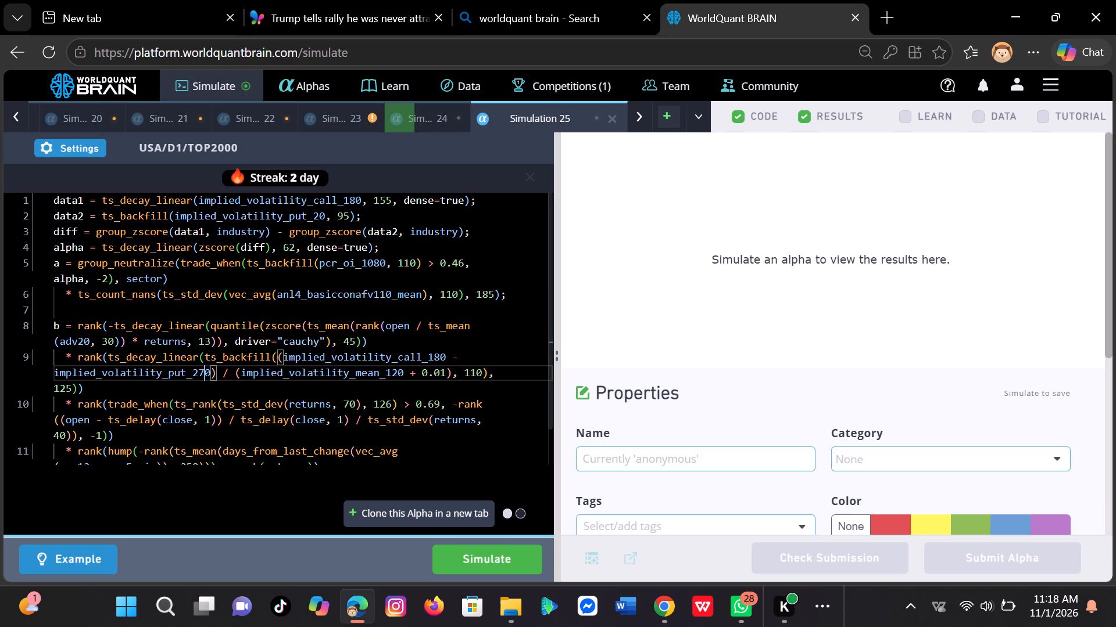
Change the news field inside vec_avg on line 11 to nws12_prez_10_min.
scroll(387, 419, down, 3)
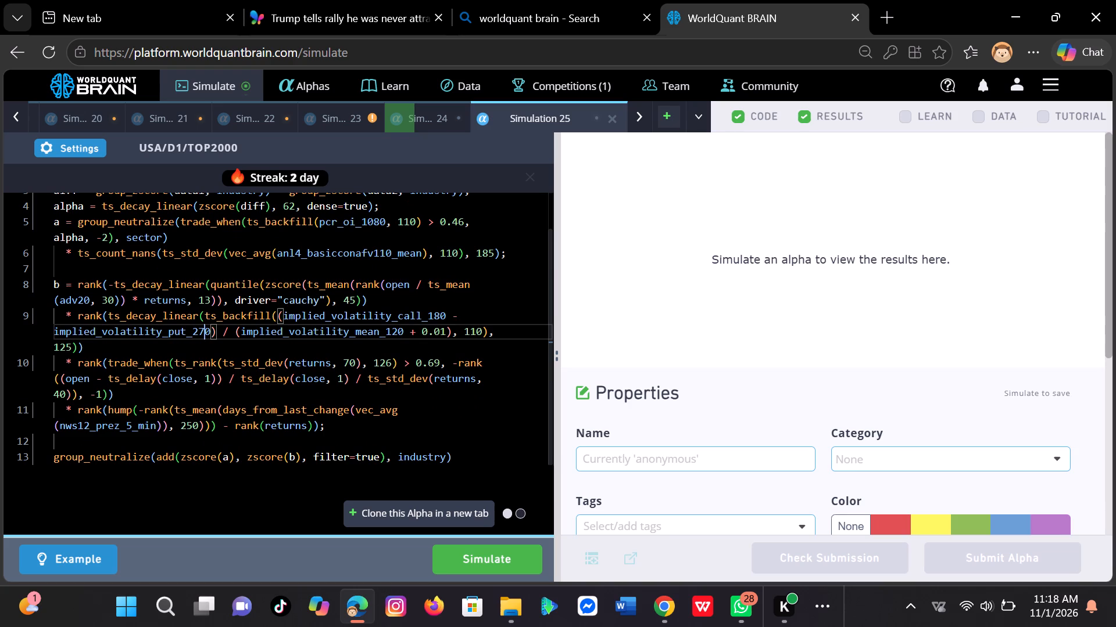
click(134, 426)
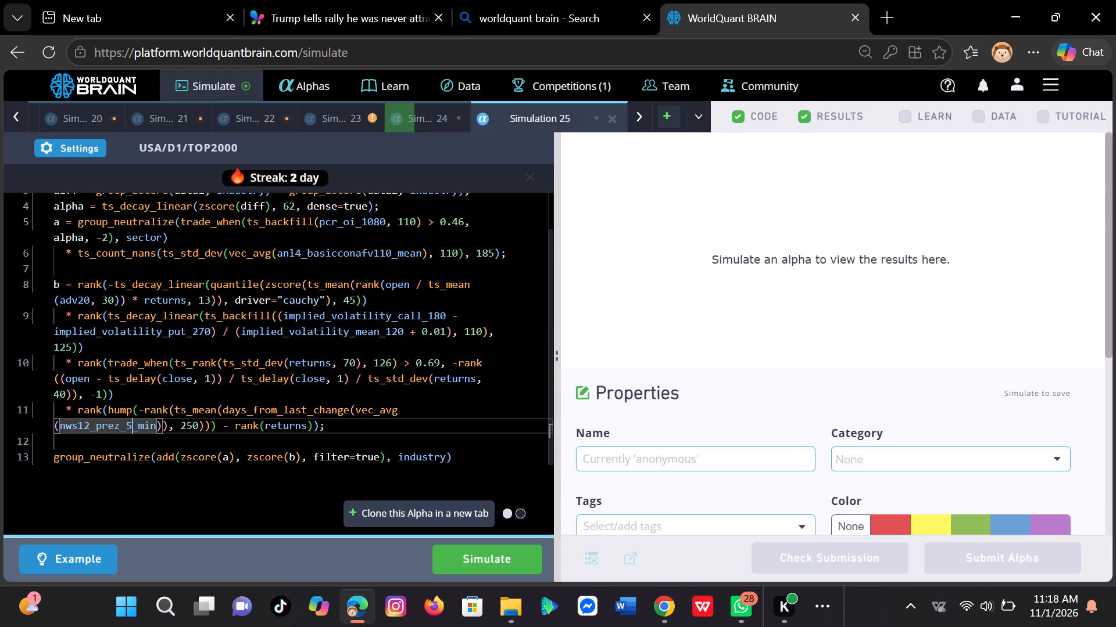
key(BackSpace)
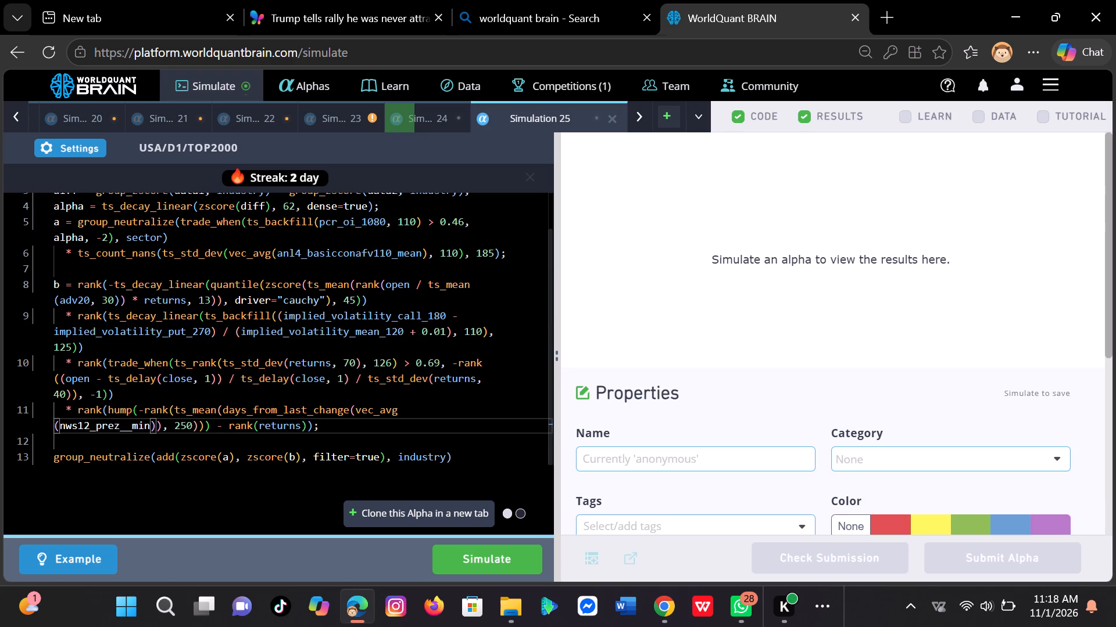
key(3)
key(BackSpace)
text(10)
Switch the browser to full screen and simulate the modified clone.
key(F11)
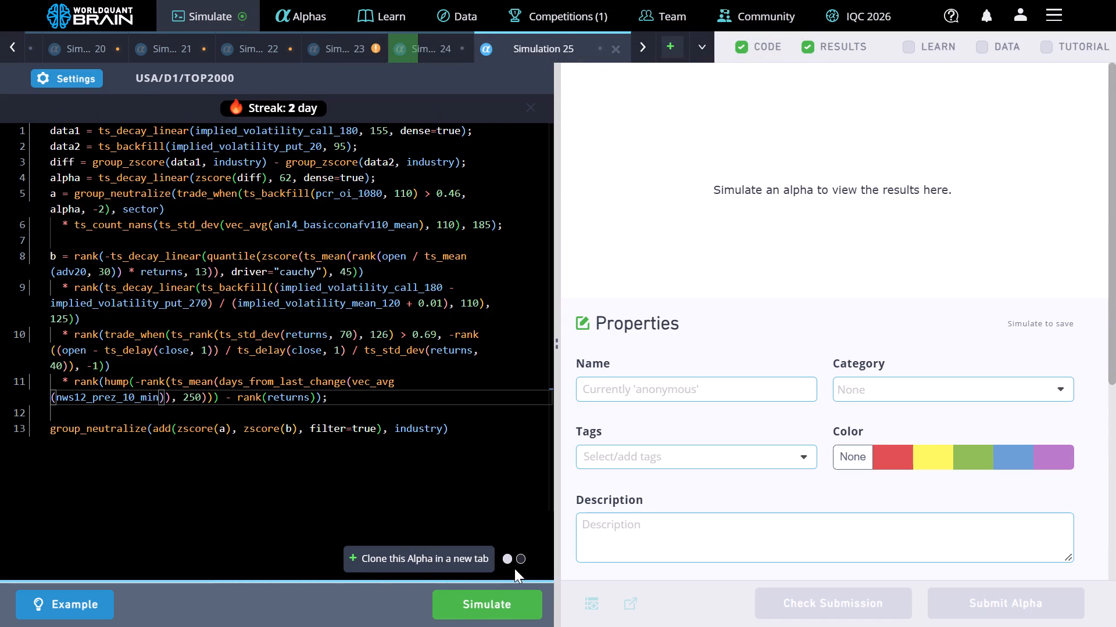
click(475, 610)
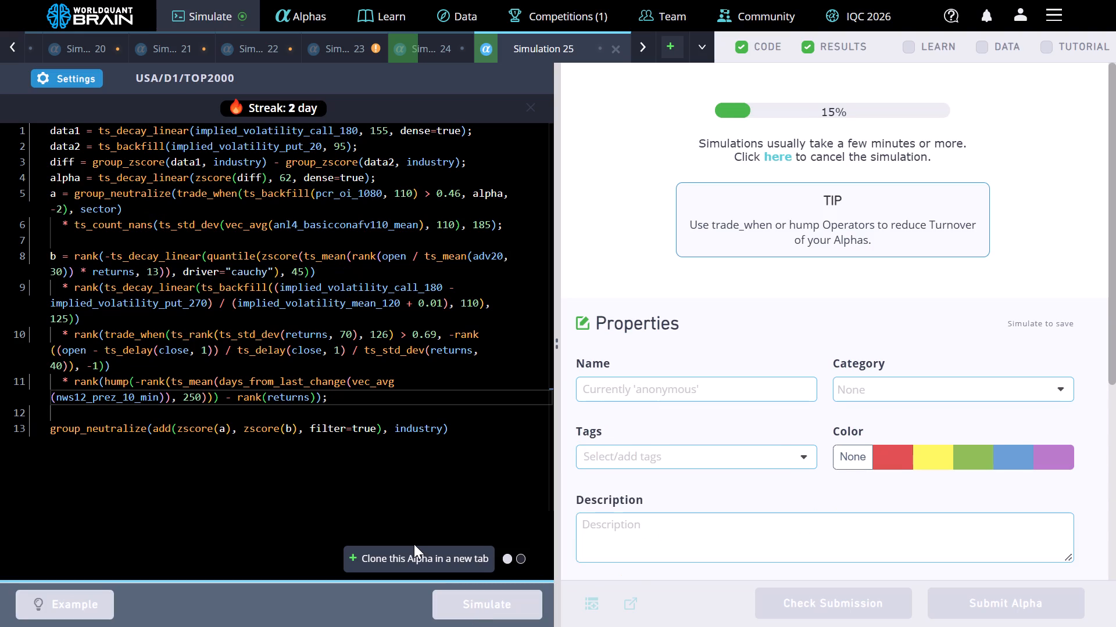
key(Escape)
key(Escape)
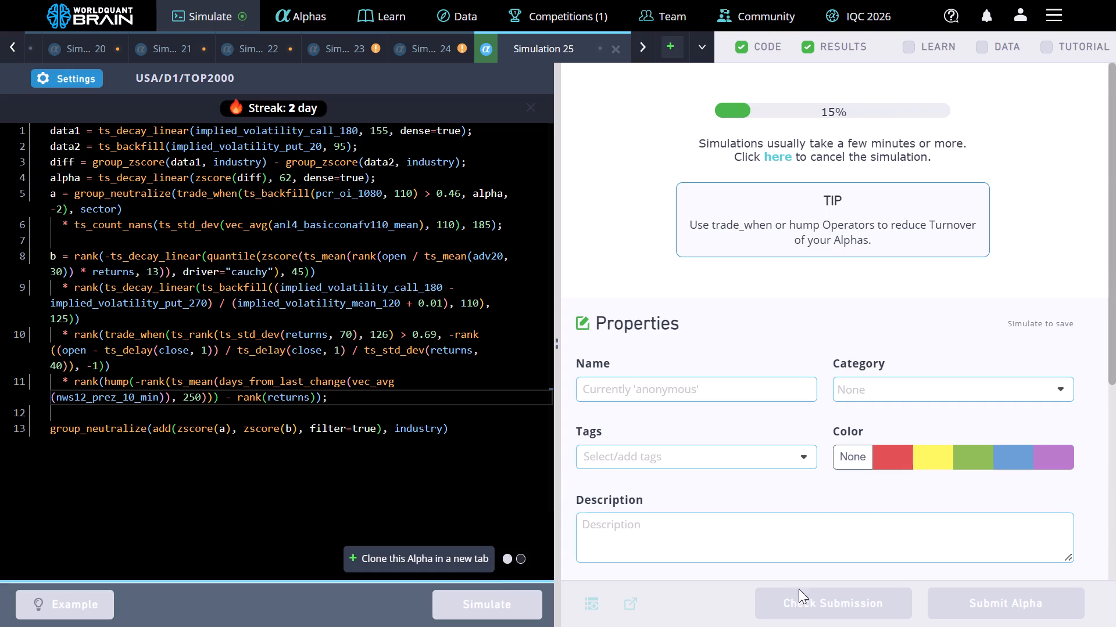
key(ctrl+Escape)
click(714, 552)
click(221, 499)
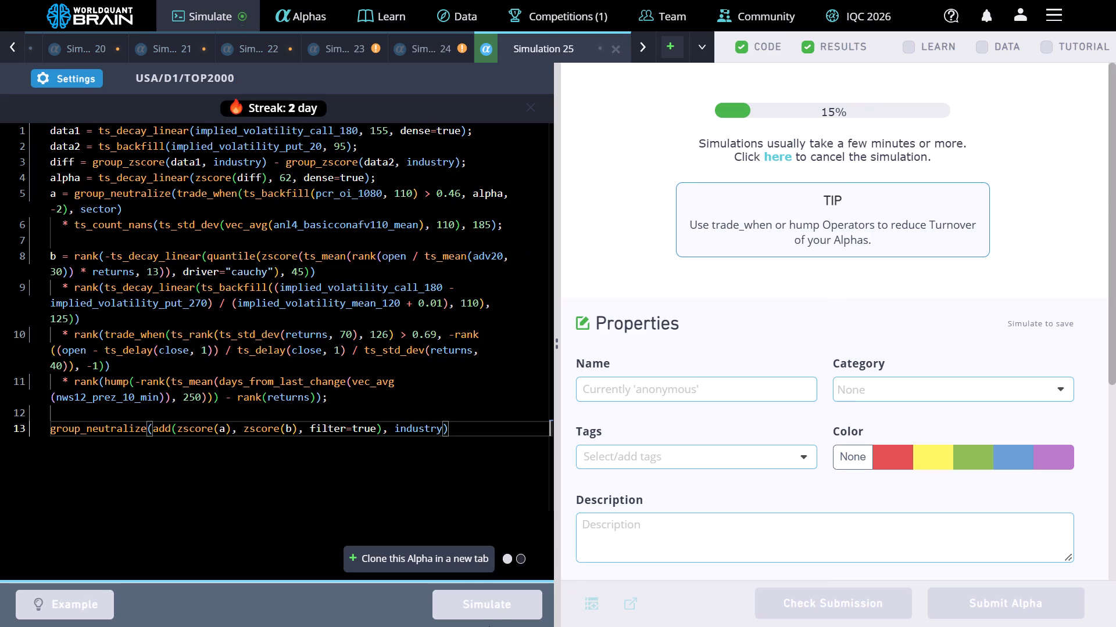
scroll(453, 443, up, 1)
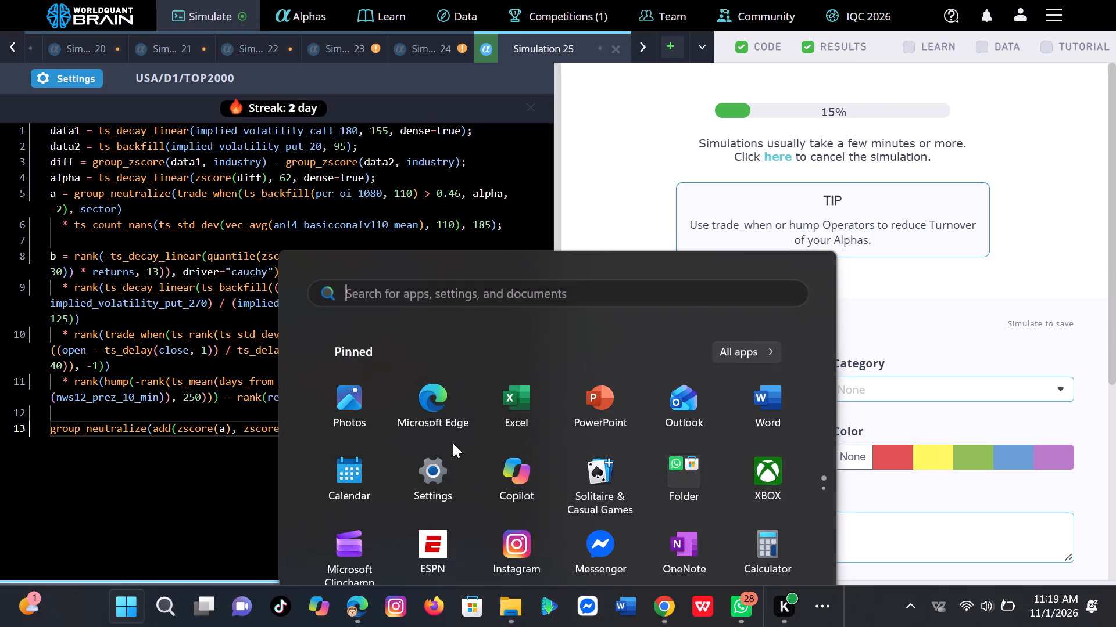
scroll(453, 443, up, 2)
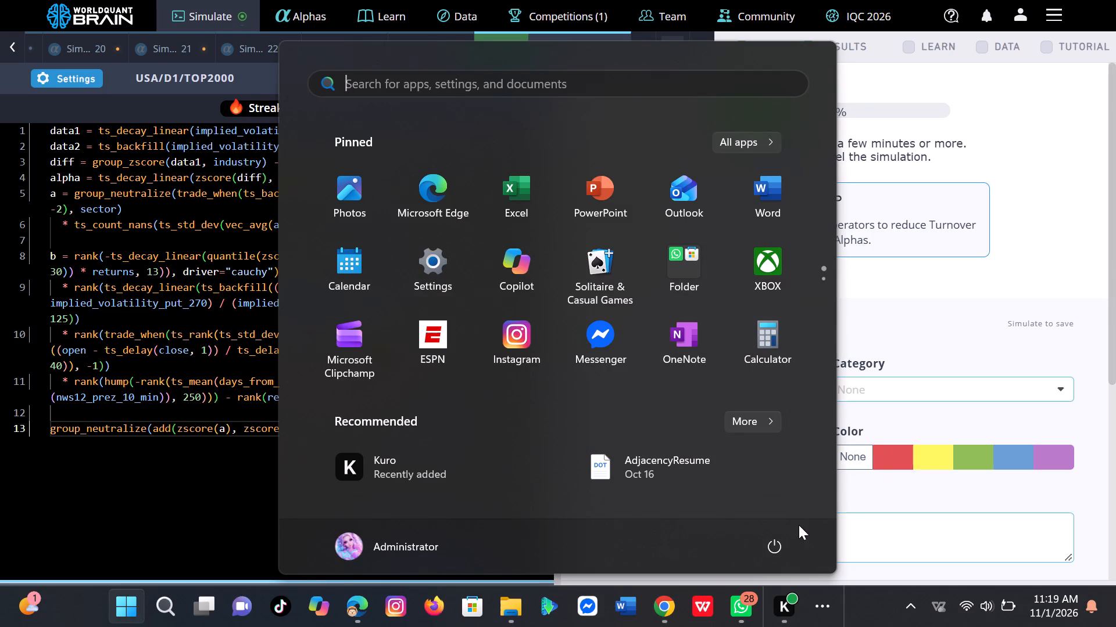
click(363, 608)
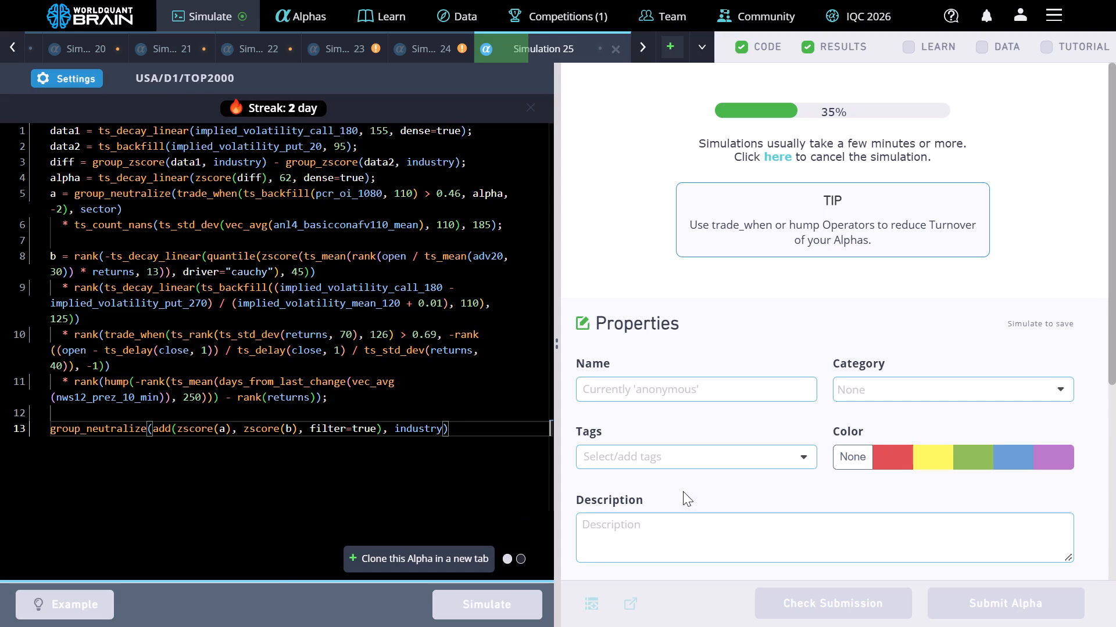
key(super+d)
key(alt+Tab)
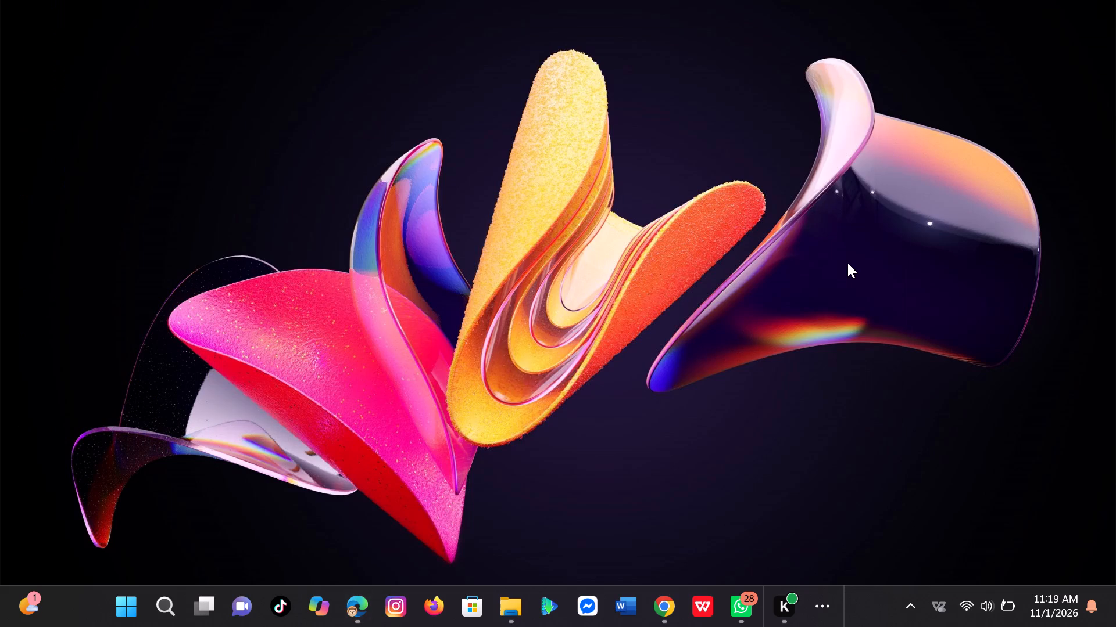
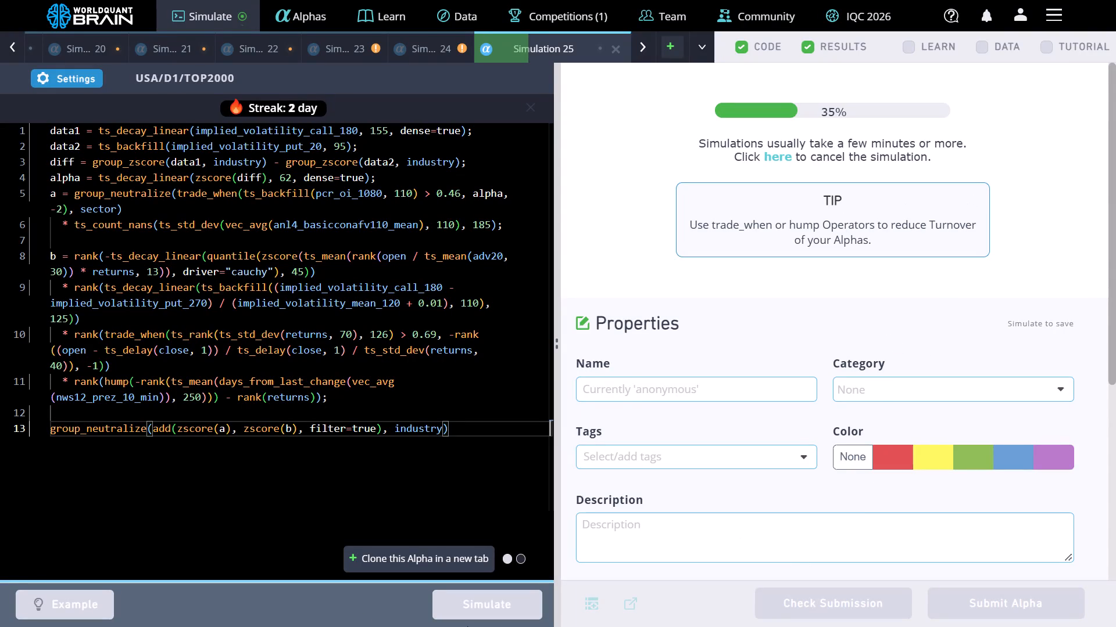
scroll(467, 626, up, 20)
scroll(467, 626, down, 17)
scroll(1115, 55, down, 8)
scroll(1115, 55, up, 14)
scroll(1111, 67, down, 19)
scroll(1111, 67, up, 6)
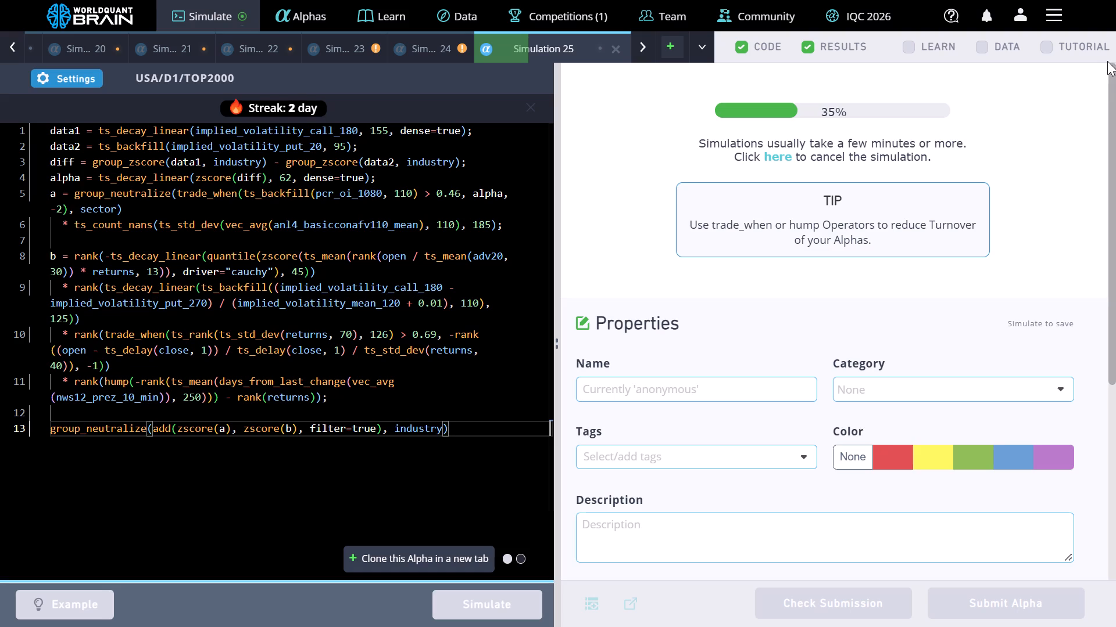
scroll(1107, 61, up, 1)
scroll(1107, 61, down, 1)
key(super+s)
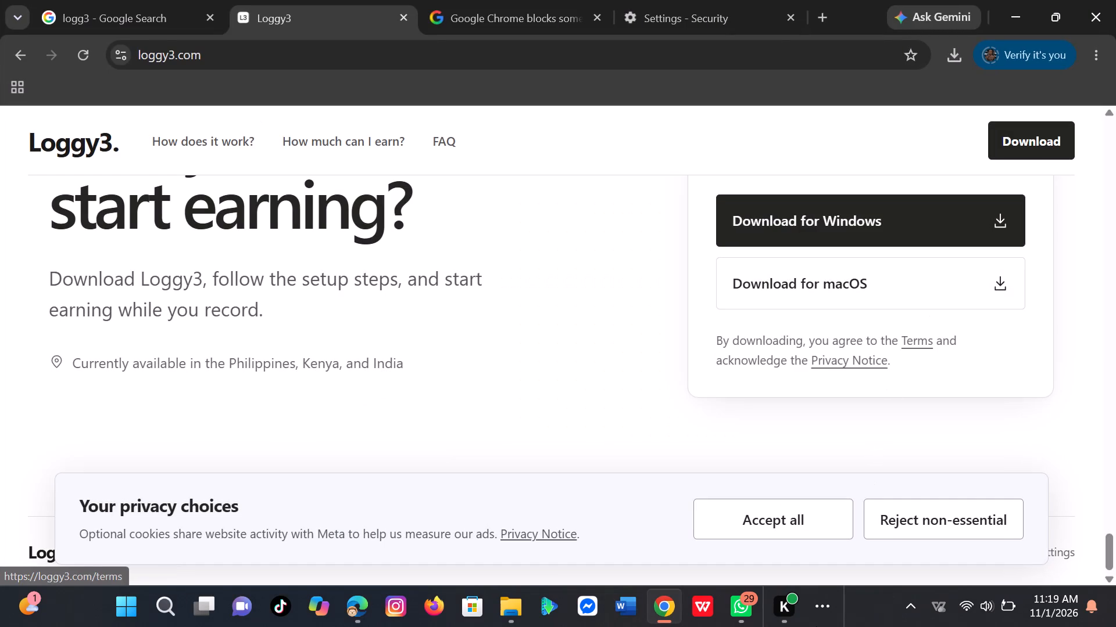
click(1115, 0)
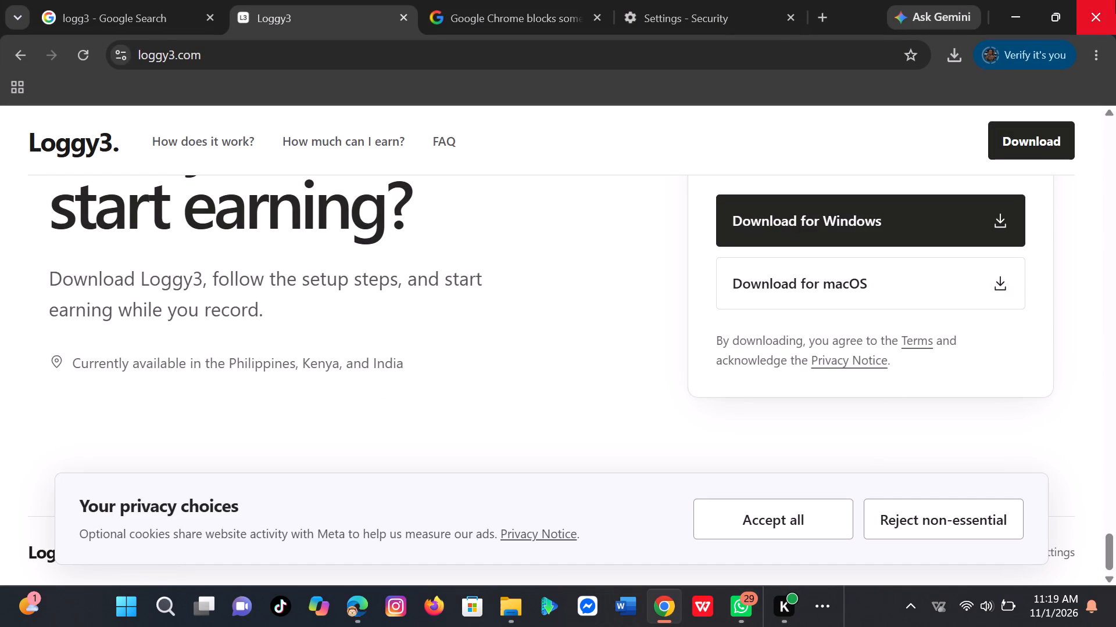
click(1113, 0)
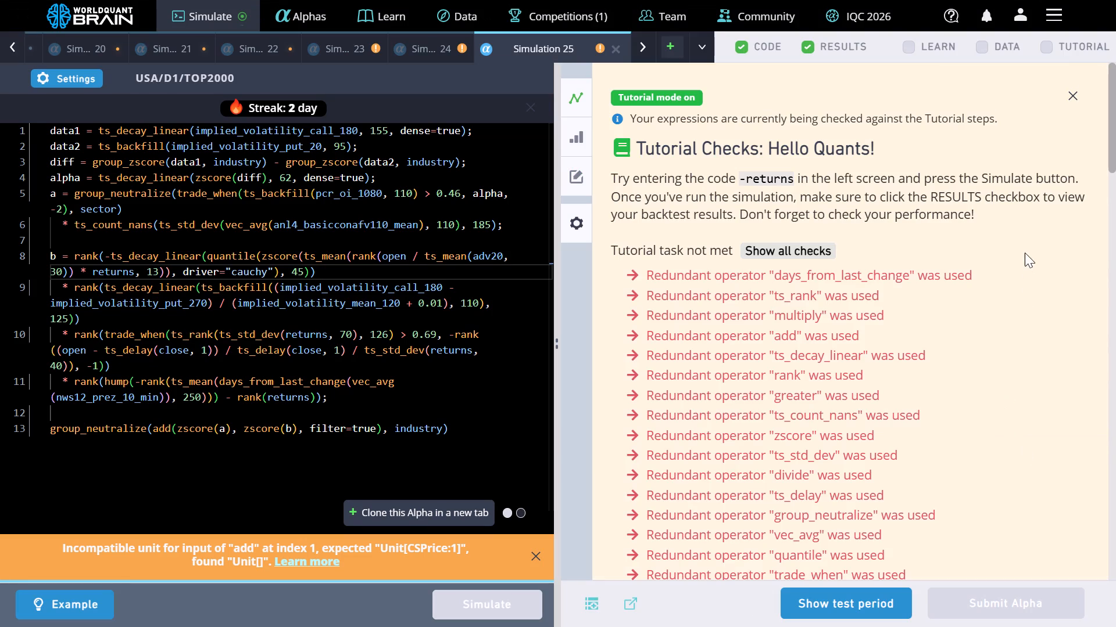
Dismiss the tutorial checks and examine Simulation 25's PnL chart, train-period IS Summary and properties.
click(1069, 96)
scroll(1063, 179, down, 1)
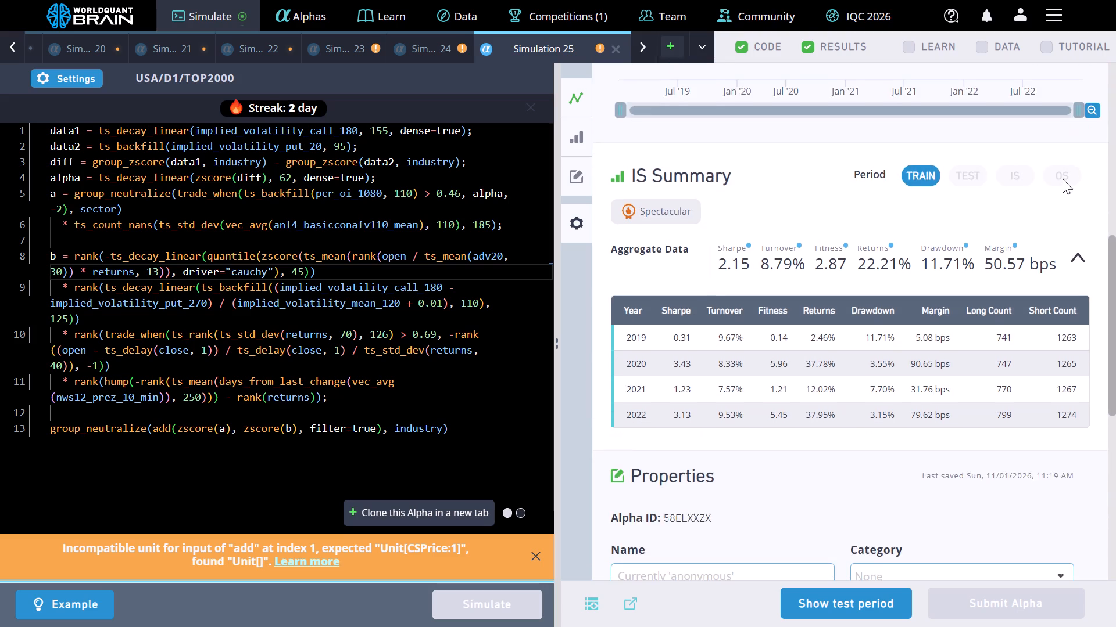
scroll(1063, 179, down, 1)
scroll(1063, 179, up, 2)
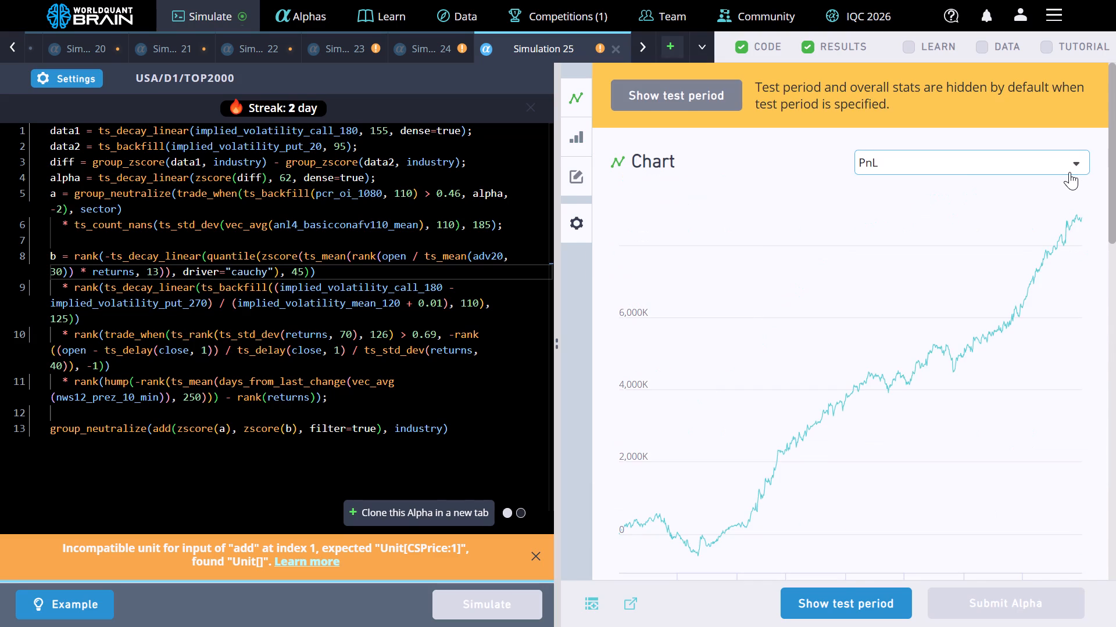
scroll(1069, 172, down, 2)
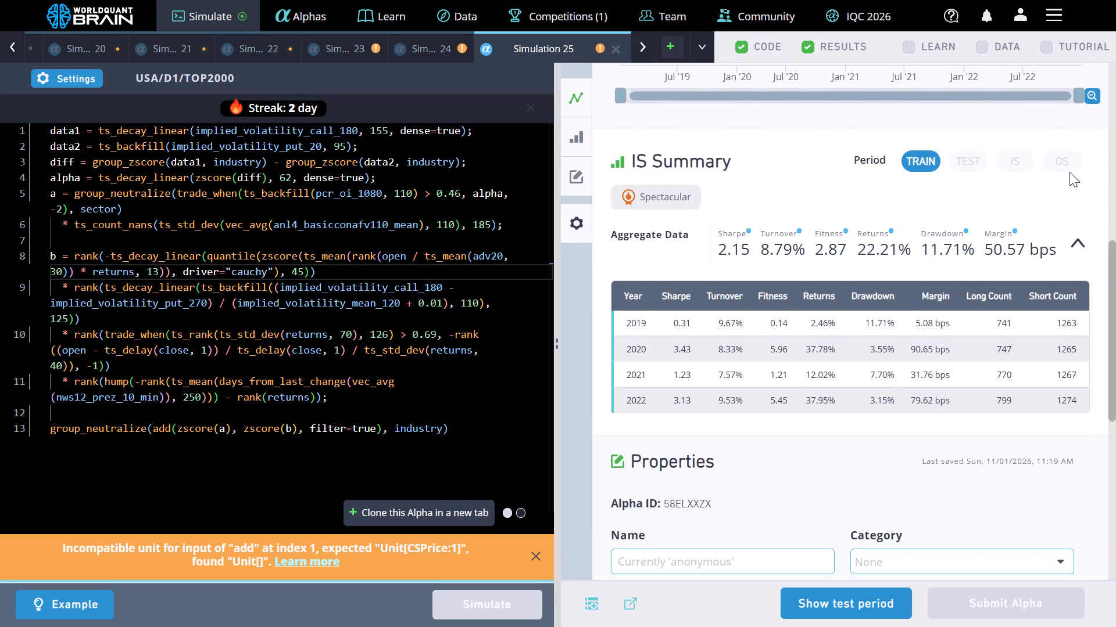
scroll(1069, 172, down, 3)
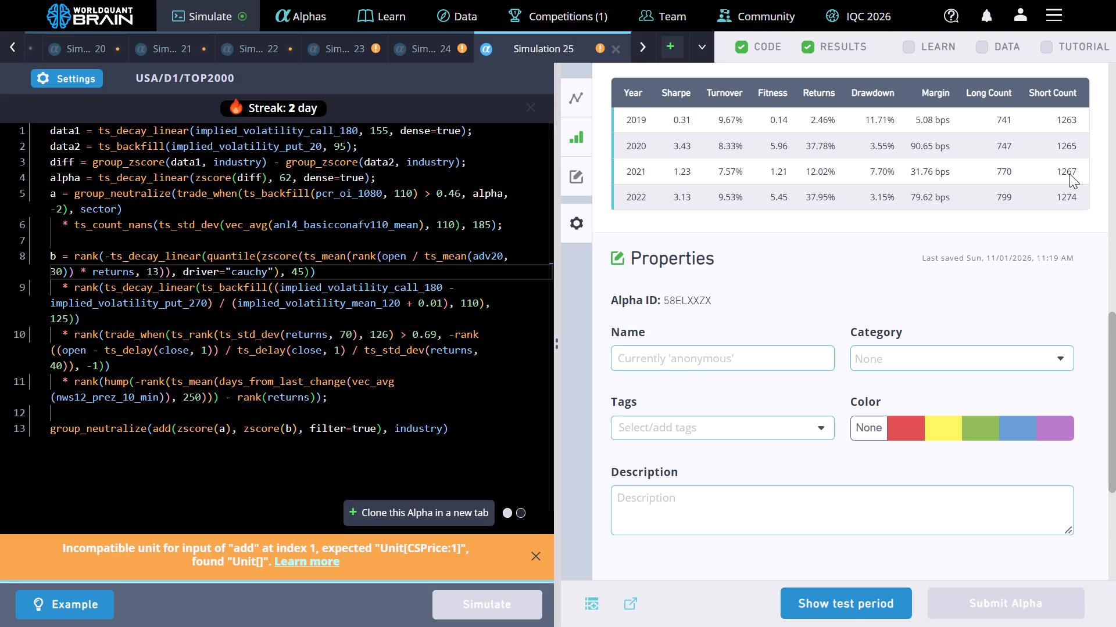
scroll(1065, 196, up, 2)
scroll(1065, 196, down, 1)
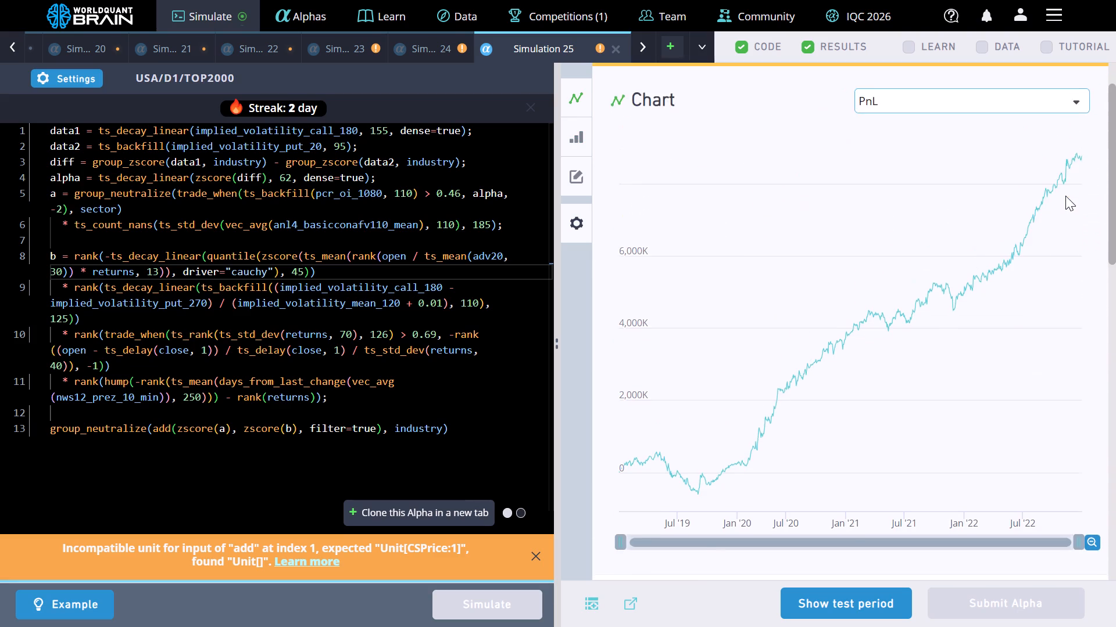
scroll(1065, 196, down, 1)
scroll(1065, 196, up, 2)
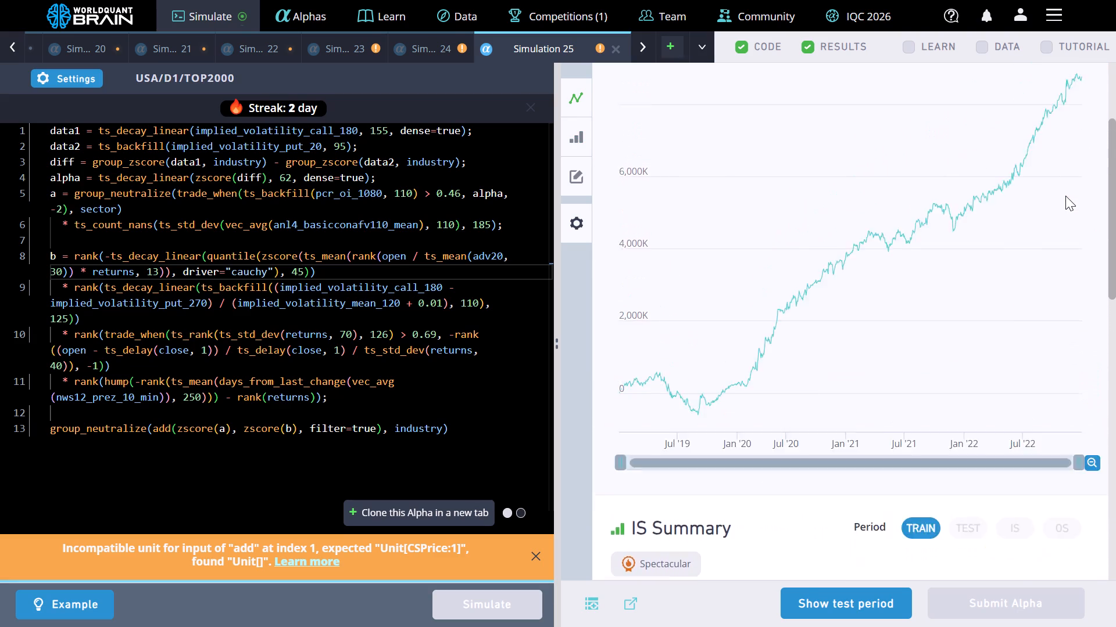
scroll(1065, 196, up, 2)
scroll(1065, 196, down, 1)
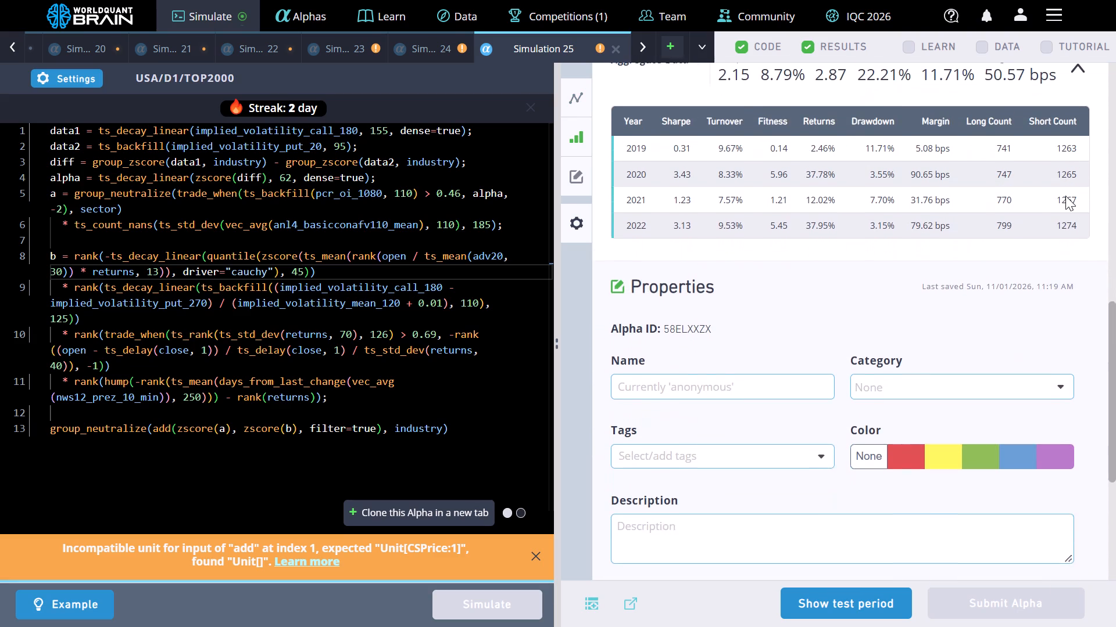
scroll(1065, 196, down, 2)
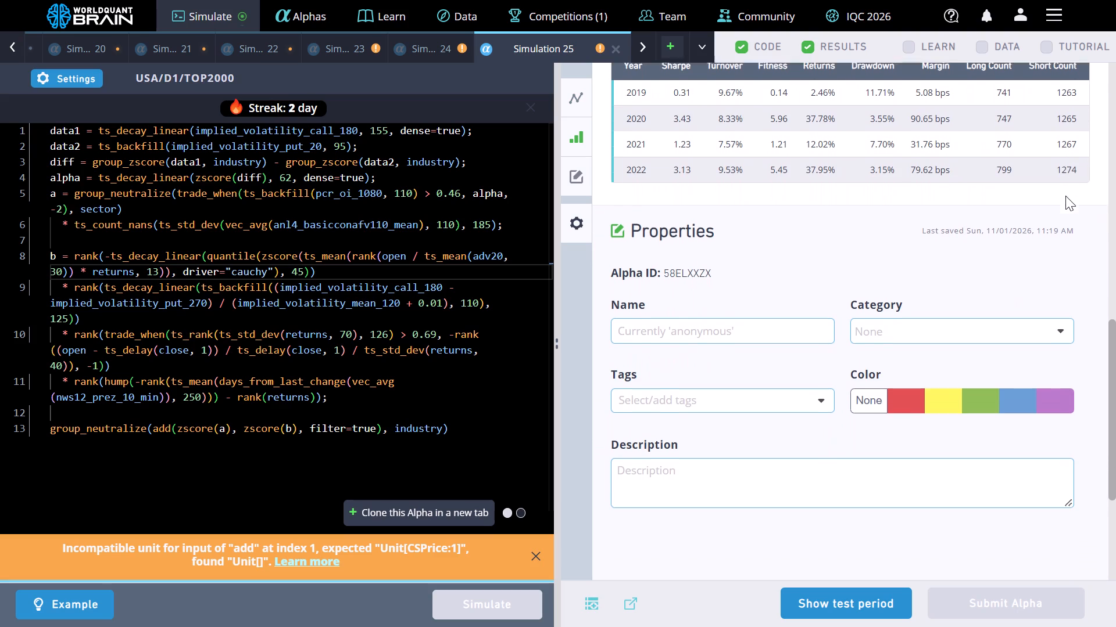
scroll(1065, 196, down, 2)
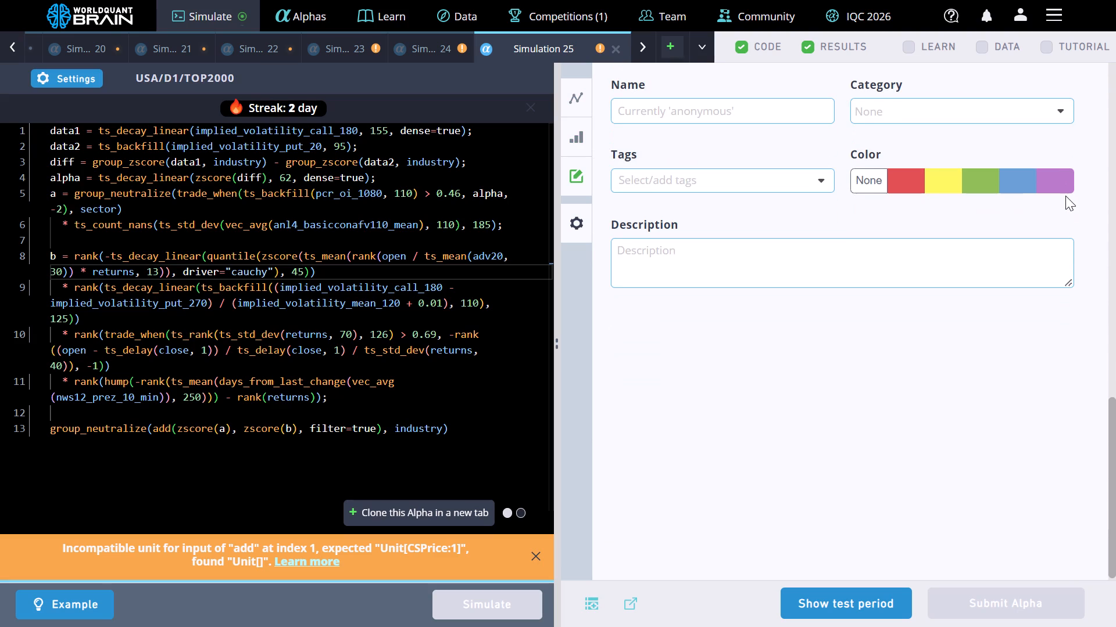
scroll(1065, 196, down, 1)
scroll(1065, 196, up, 8)
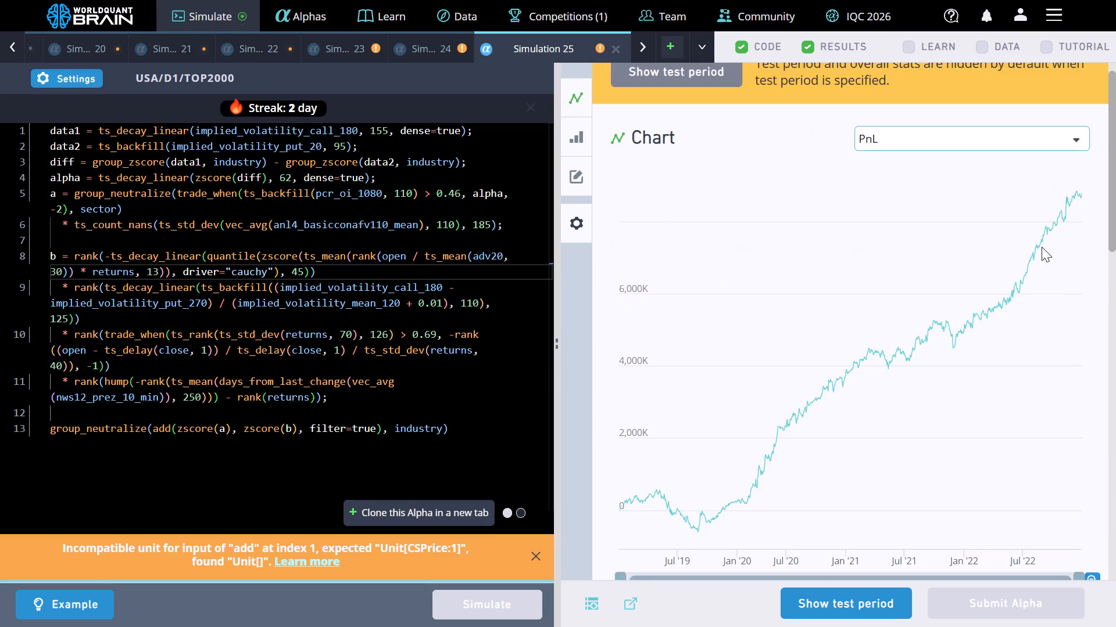
Reveal the test period and review the alpha's IS Summary with its yearly figures.
click(877, 603)
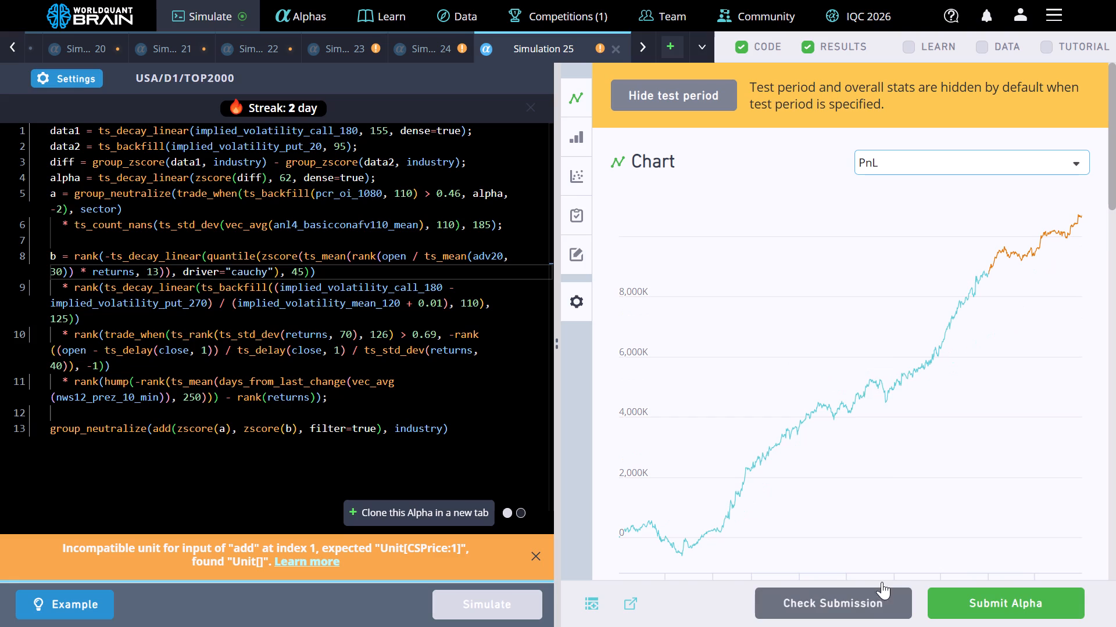
scroll(910, 494, down, 2)
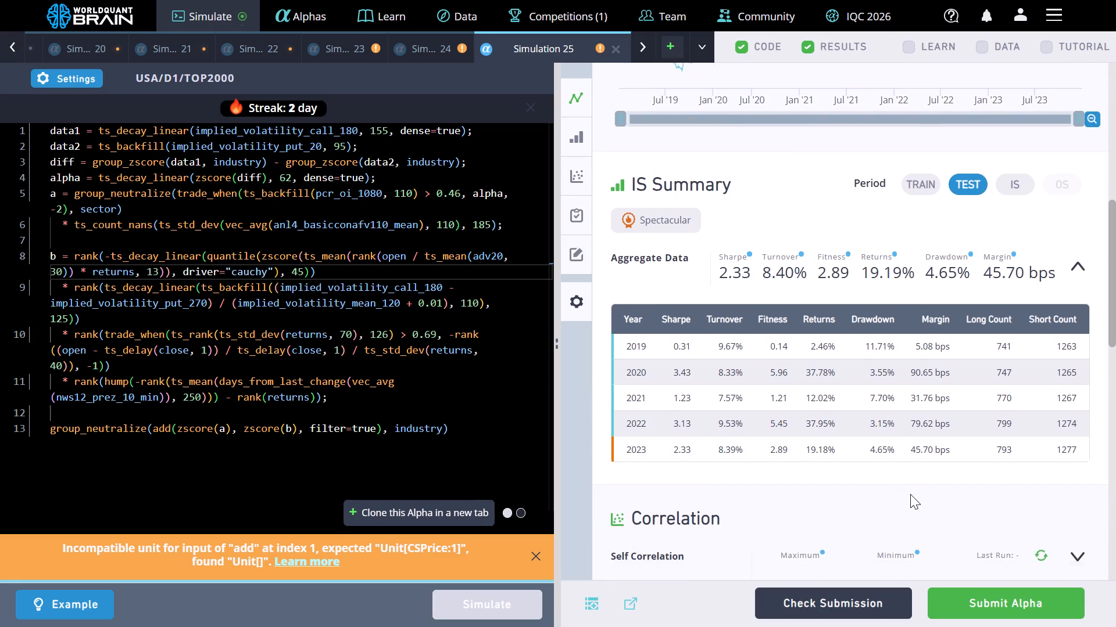
scroll(910, 494, down, 1)
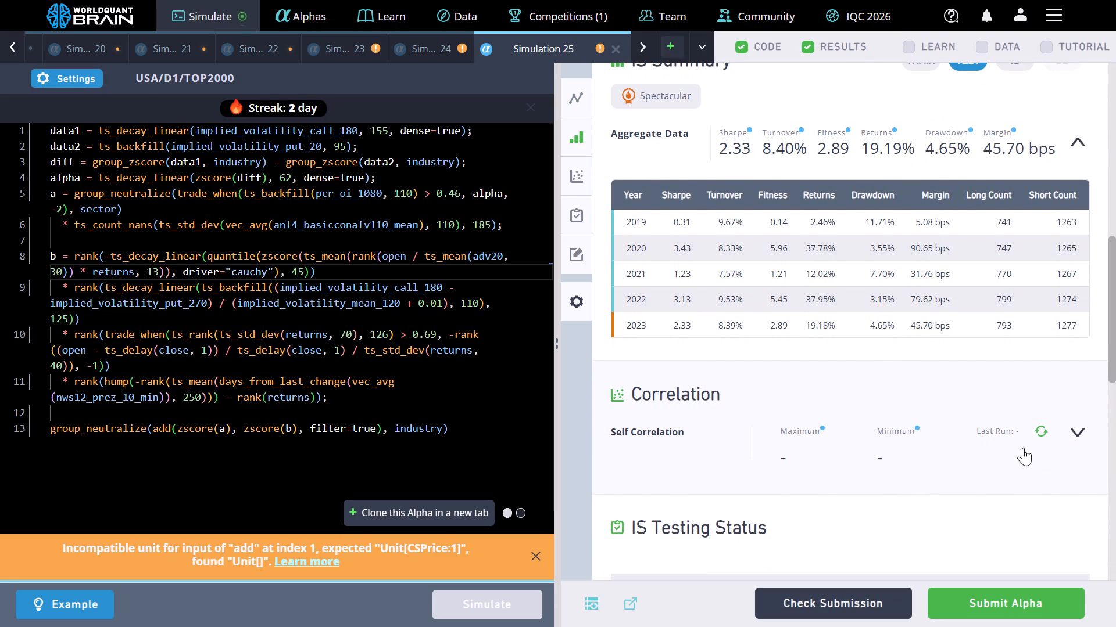
Run the self-correlation calculation and review its values alongside the IS Testing Status.
click(1045, 429)
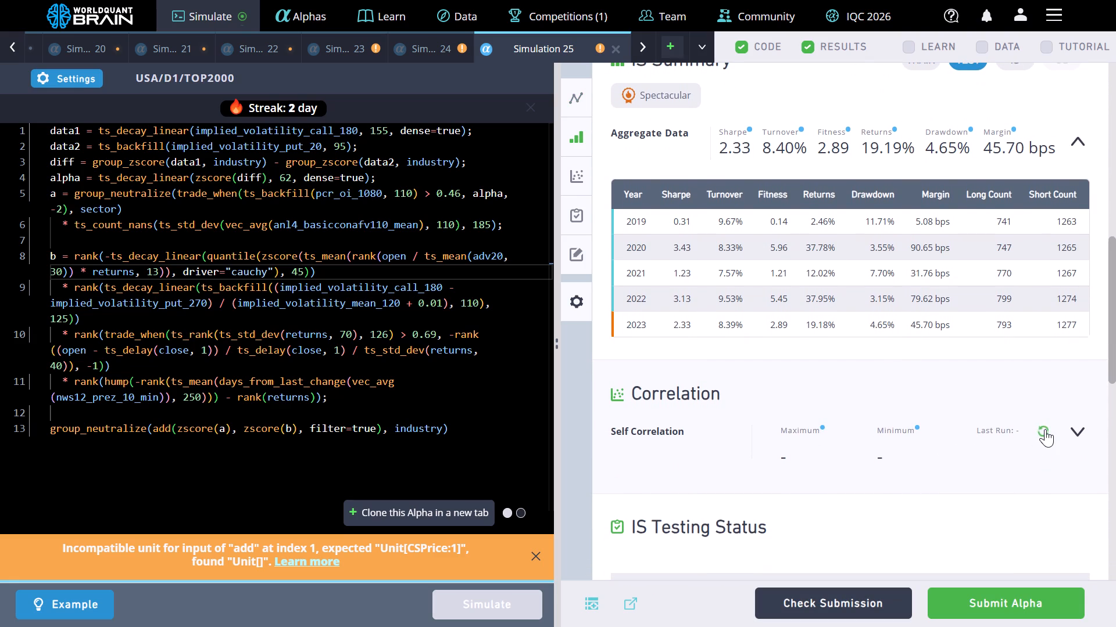
scroll(1045, 429, down, 2)
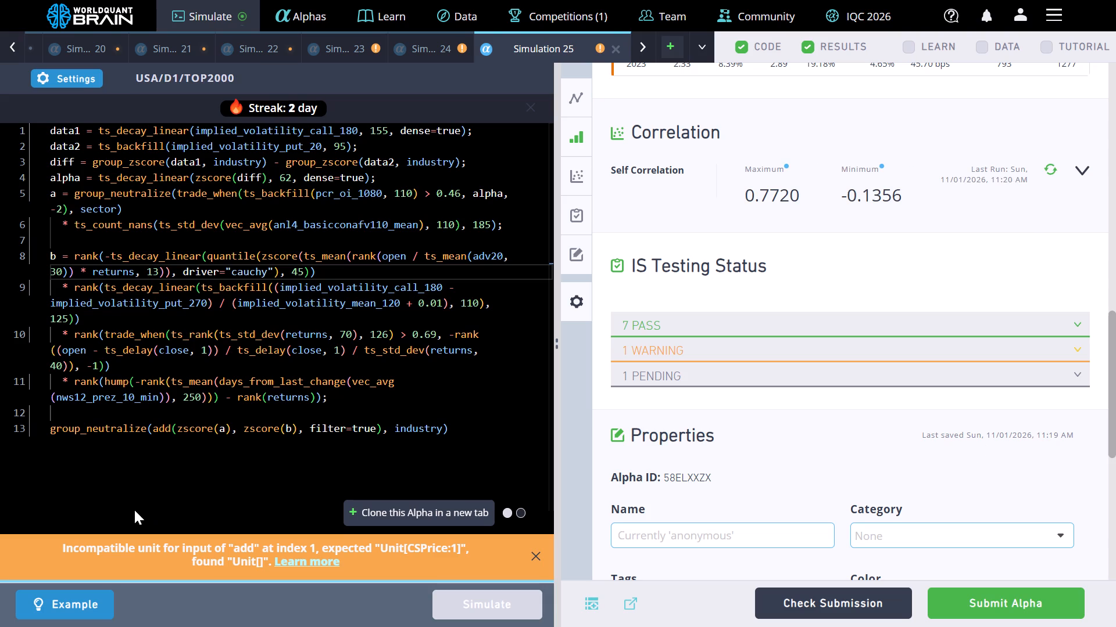
scroll(259, 323, up, 3)
scroll(310, 268, up, 2)
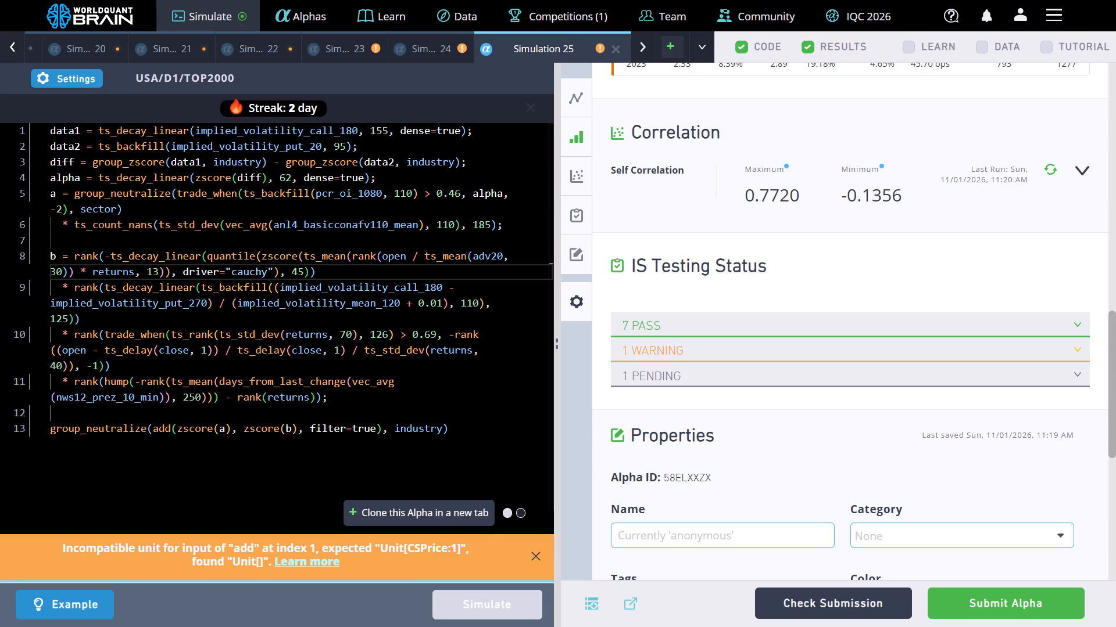
Set the lookback of ts_std_dev(returns) inside ts_rank on line 10 to 80.
click(342, 336)
click(345, 334)
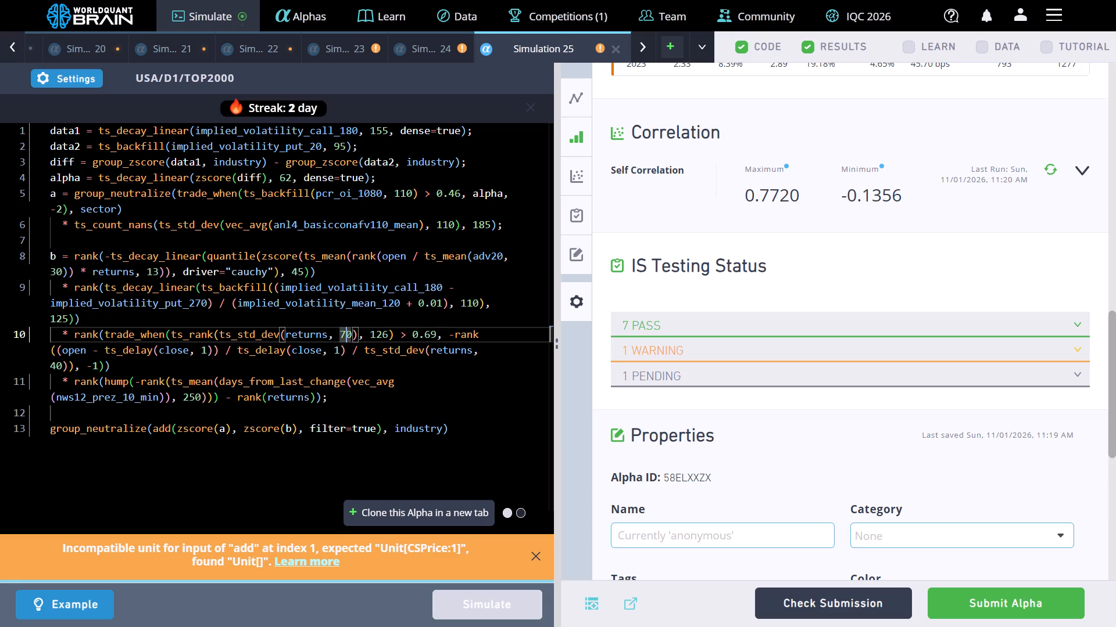
key(BackSpace)
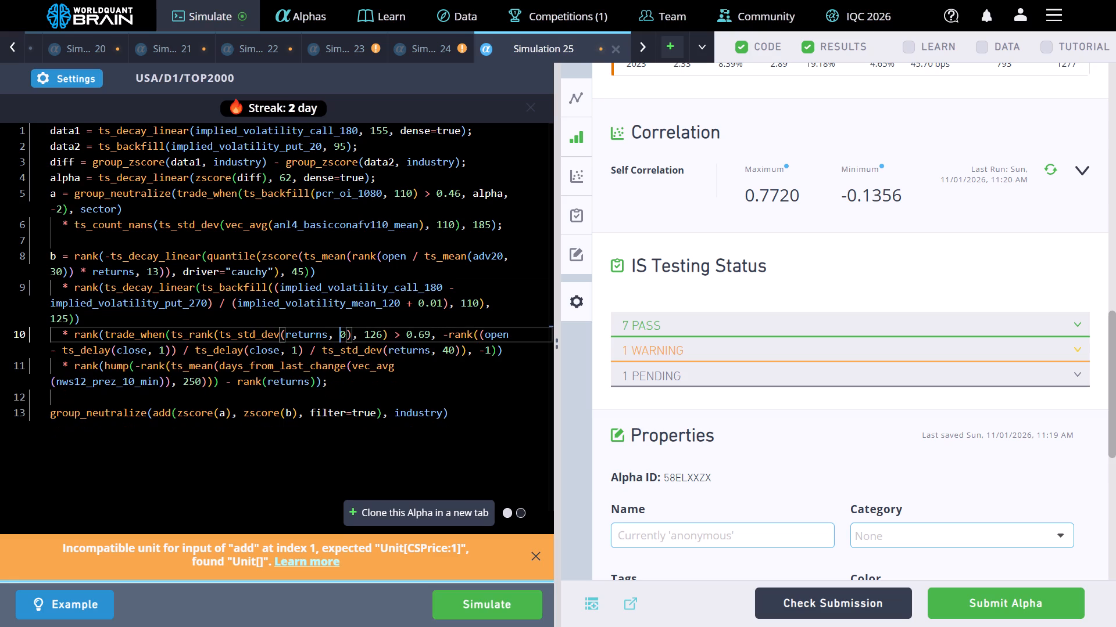
key(8)
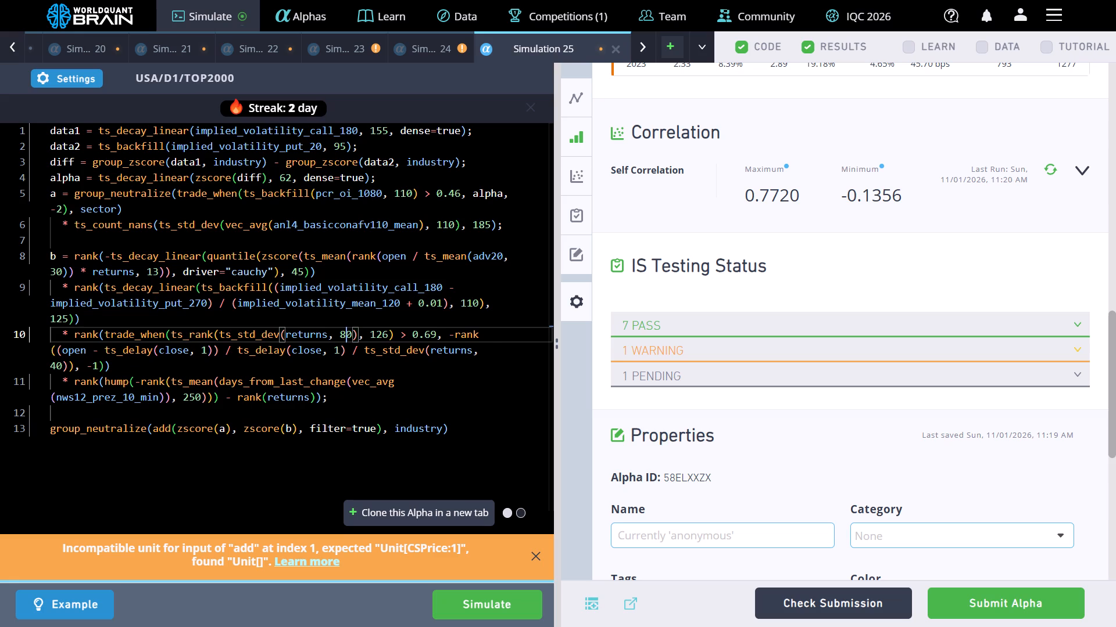
key(BackSpace)
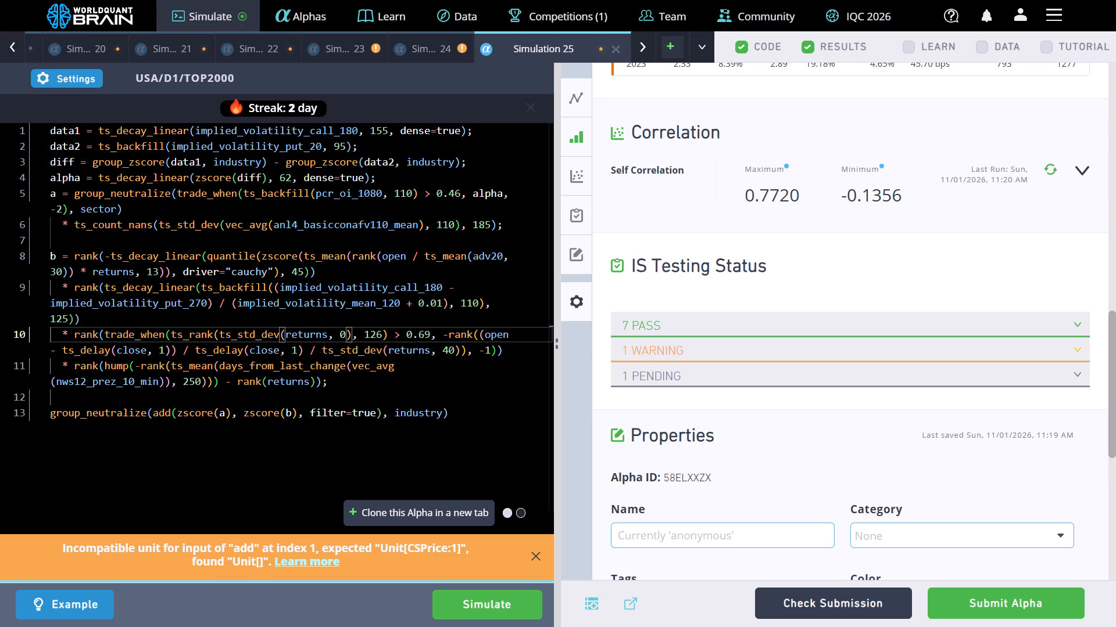
key(8)
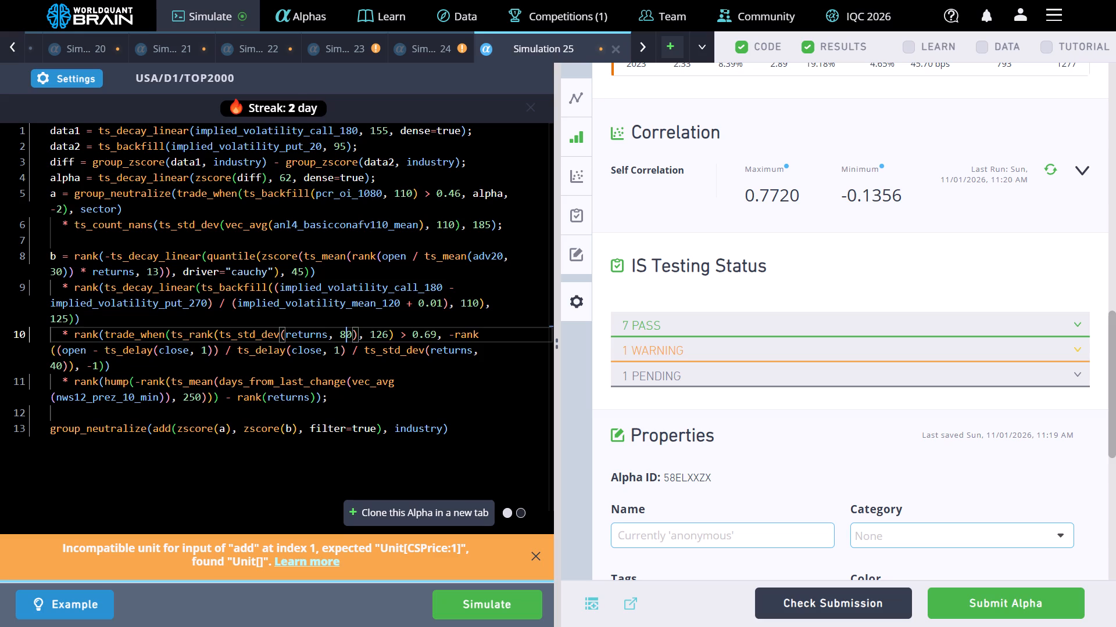
Set the ts_std_dev lookback for vec_avg(anl4_basicconafv110_mean) on line 6 to 120.
click(448, 225)
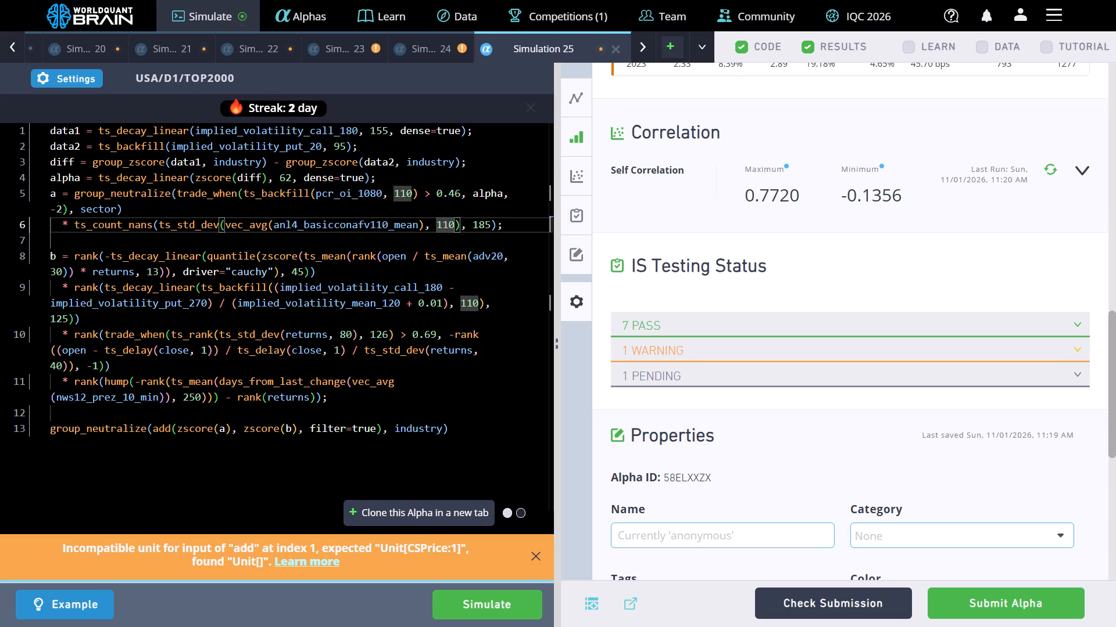
key(BackSpace)
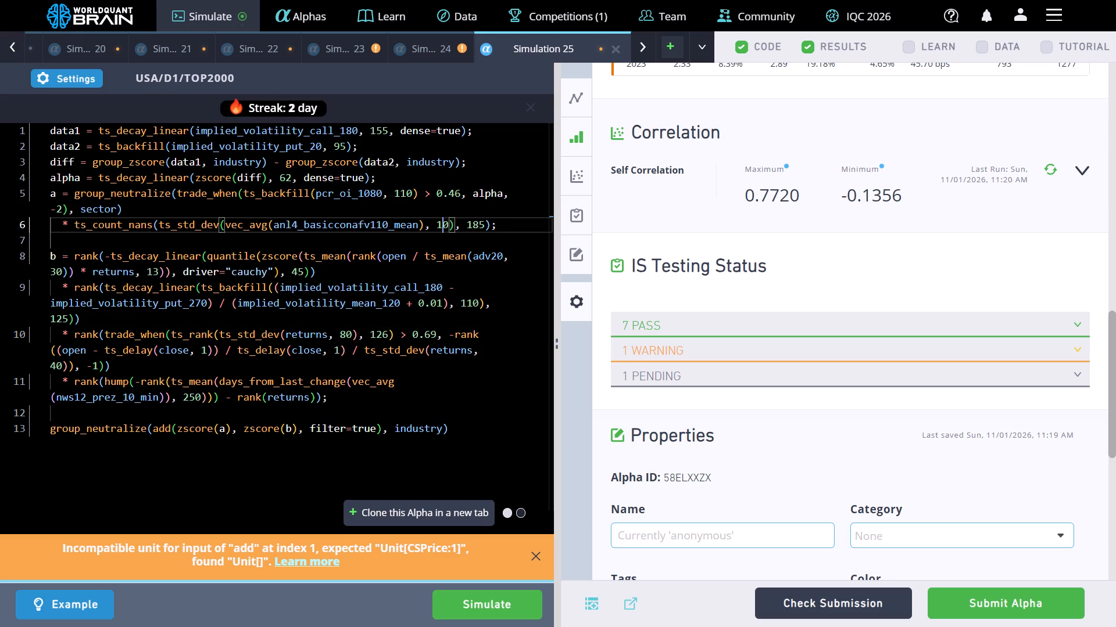
key(2)
Set the delay of the second ts_delay(close), the divisor on line 10, to 7.
click(339, 351)
double_click(339, 351)
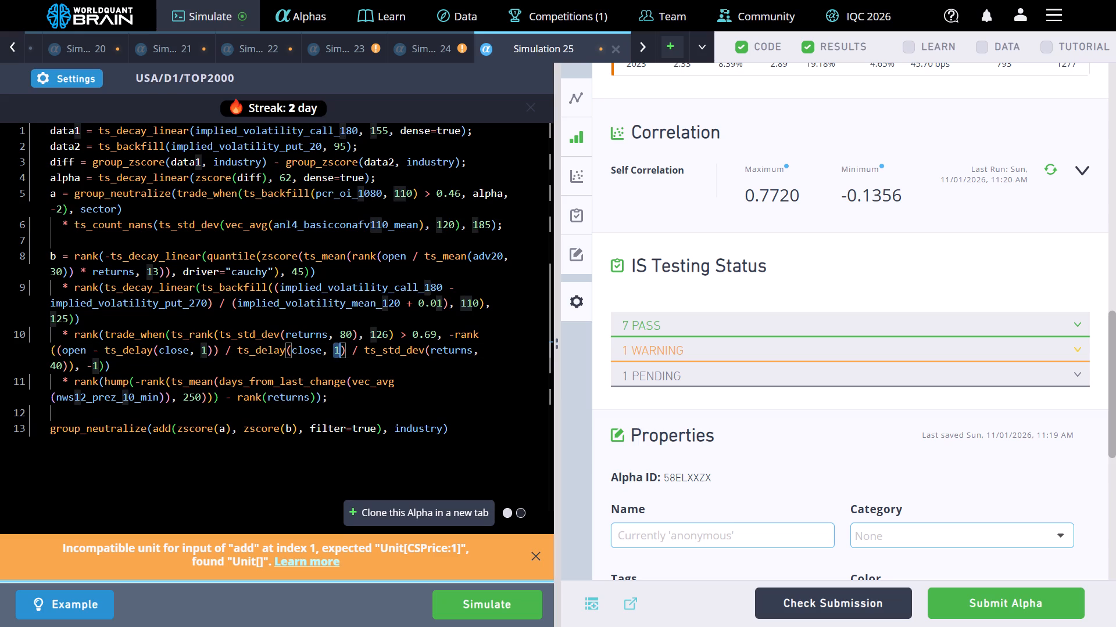
key(BackSpace)
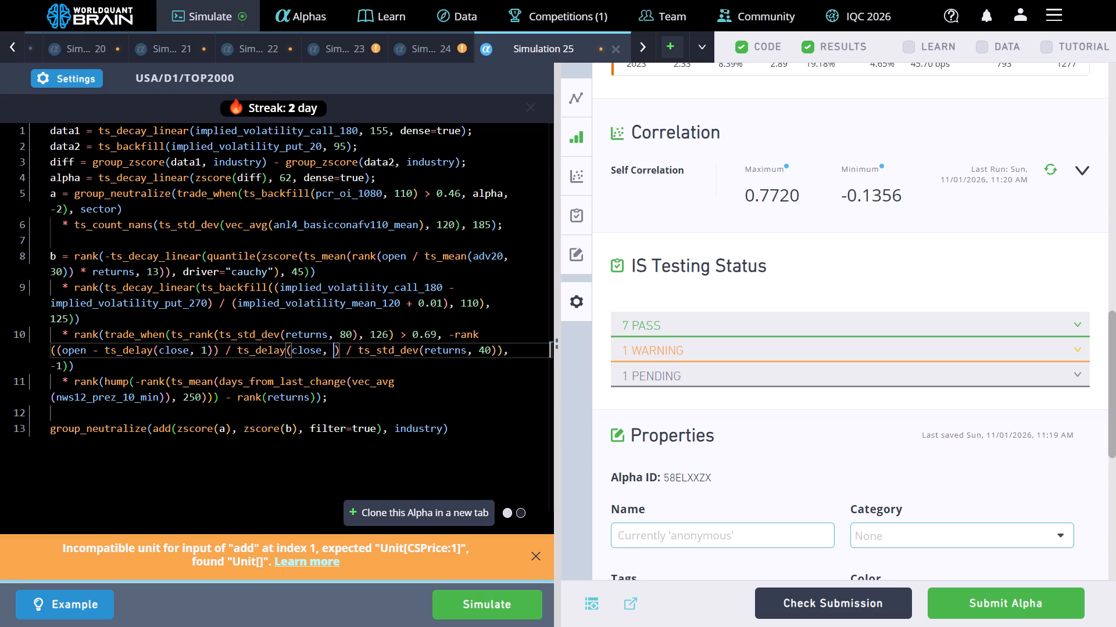
key(7)
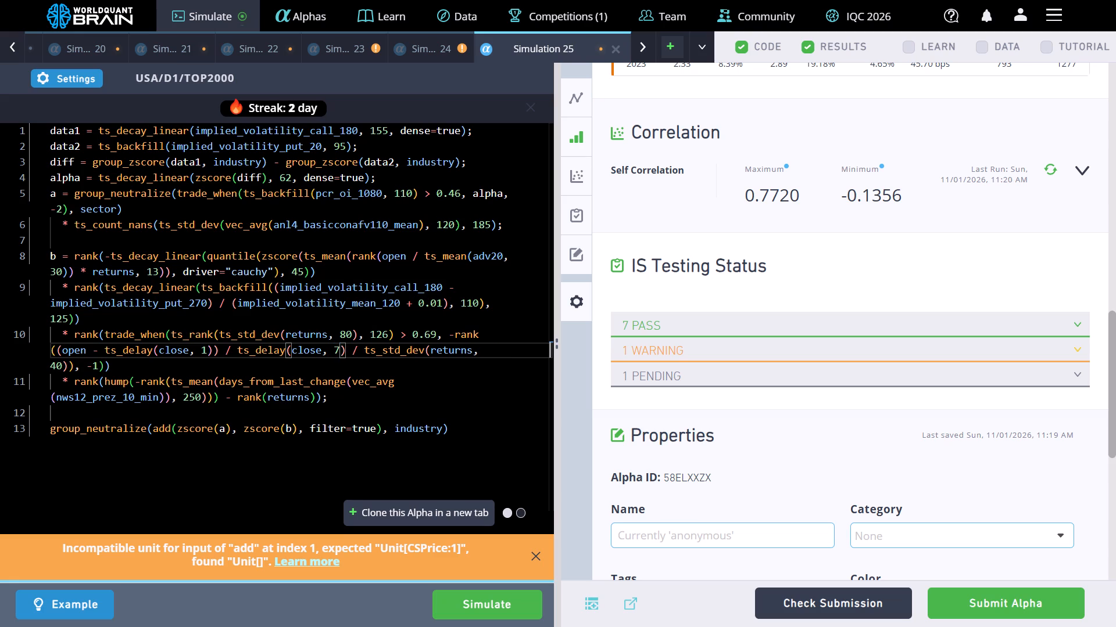
Set the final argument of trade_when on line 10 to -7.
click(101, 367)
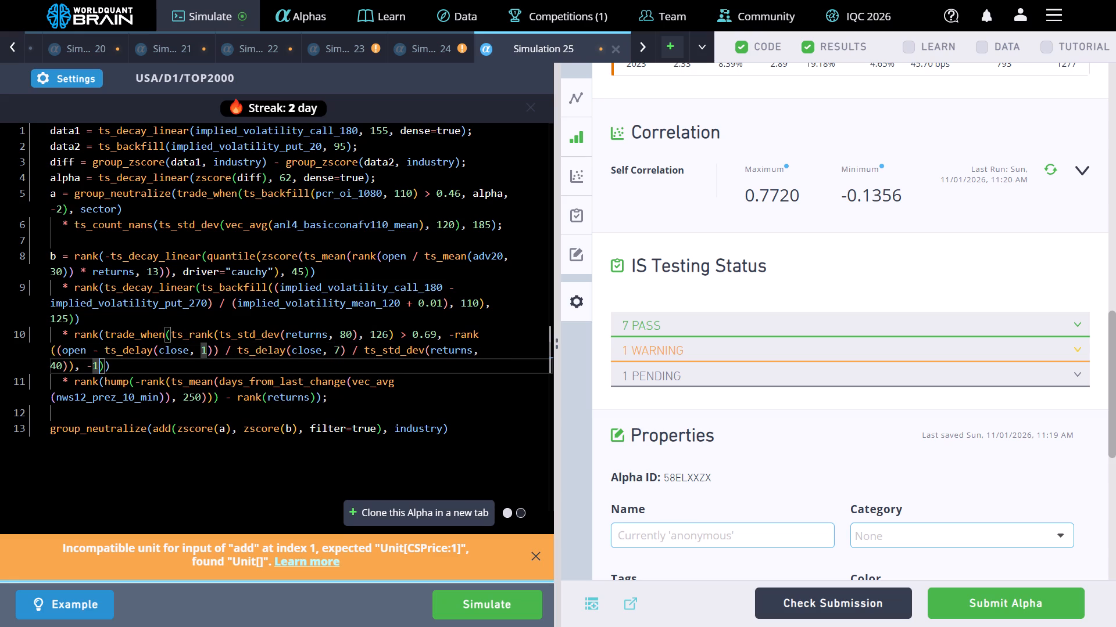
key(BackSpace)
key(7)
Clone the edited alpha into a new tab and simulate the clone.
click(468, 514)
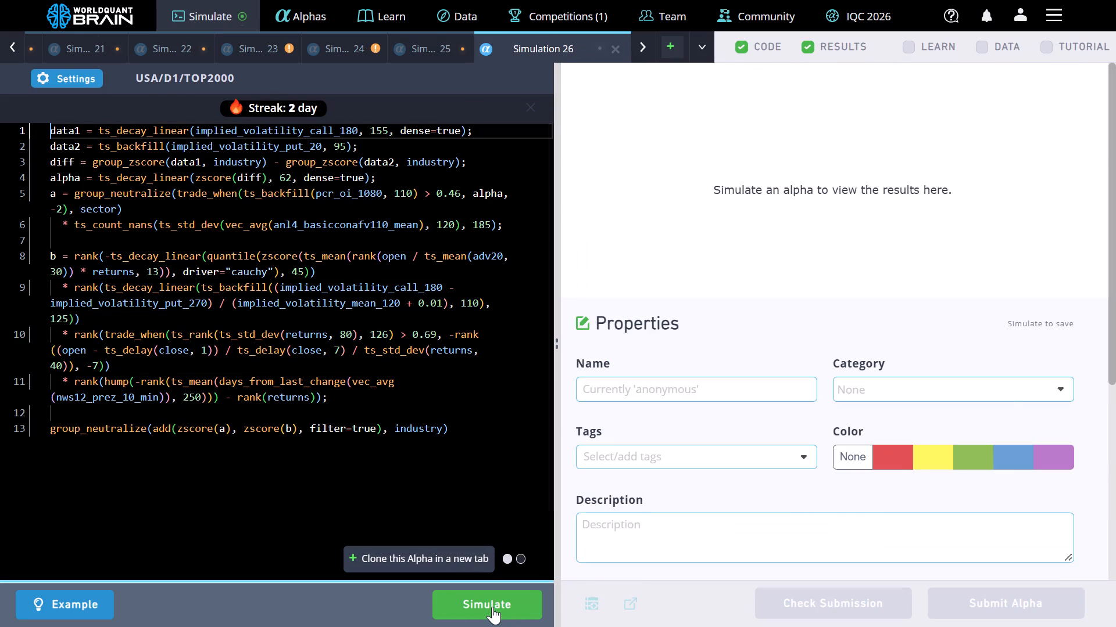
click(492, 607)
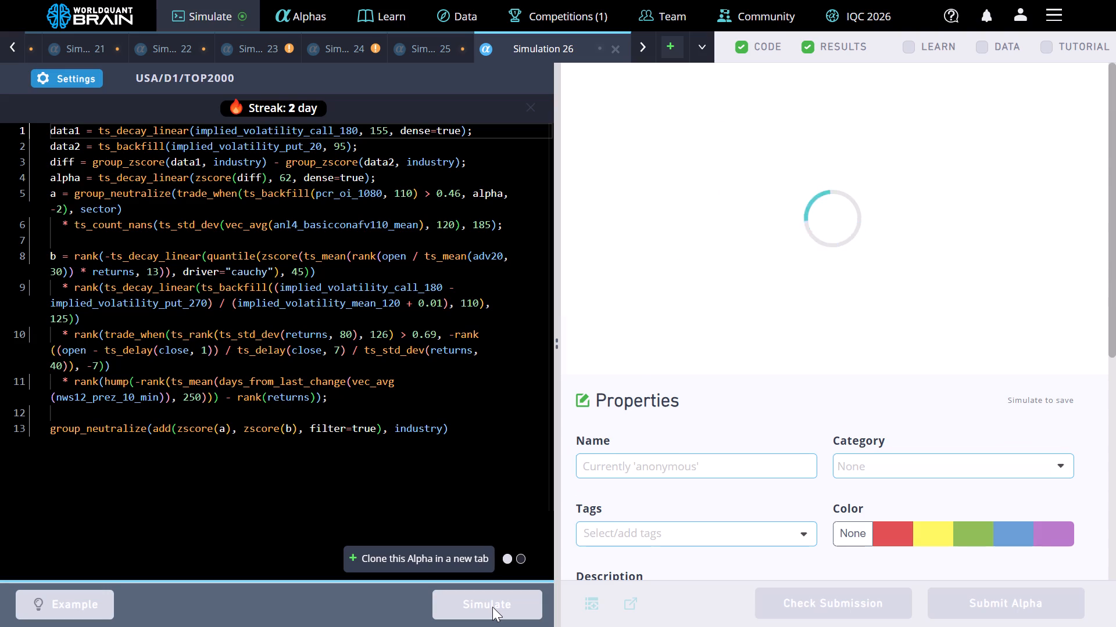
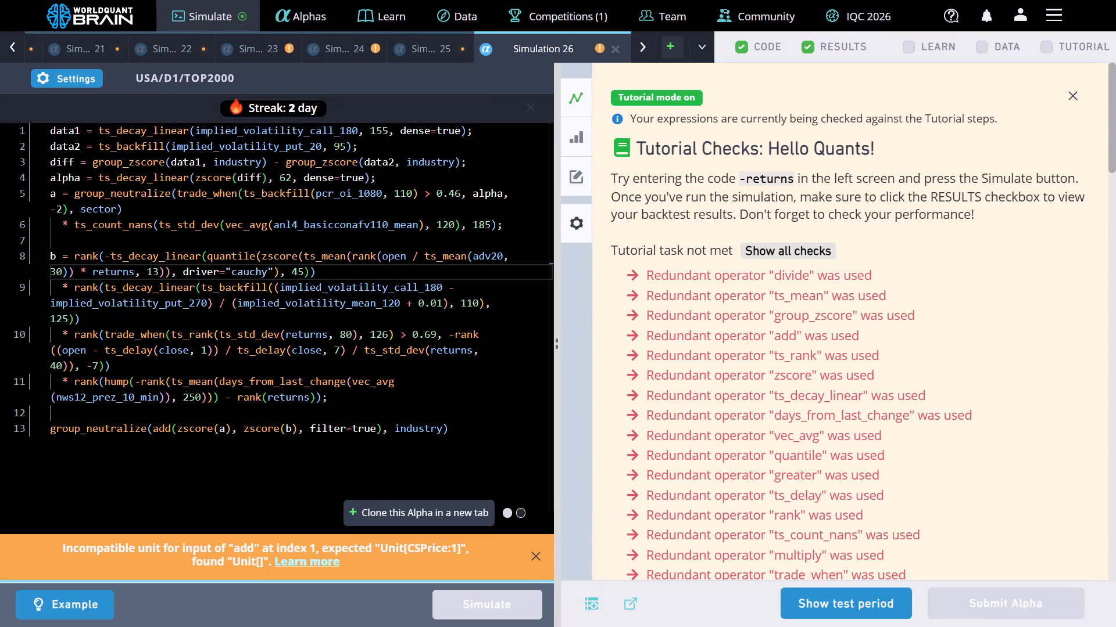
Examine the simulated alpha's train-period performance chart, IS Summary aggregate data and yearly table.
scroll(822, 475, down, 2)
scroll(822, 475, up, 1)
scroll(822, 475, down, 2)
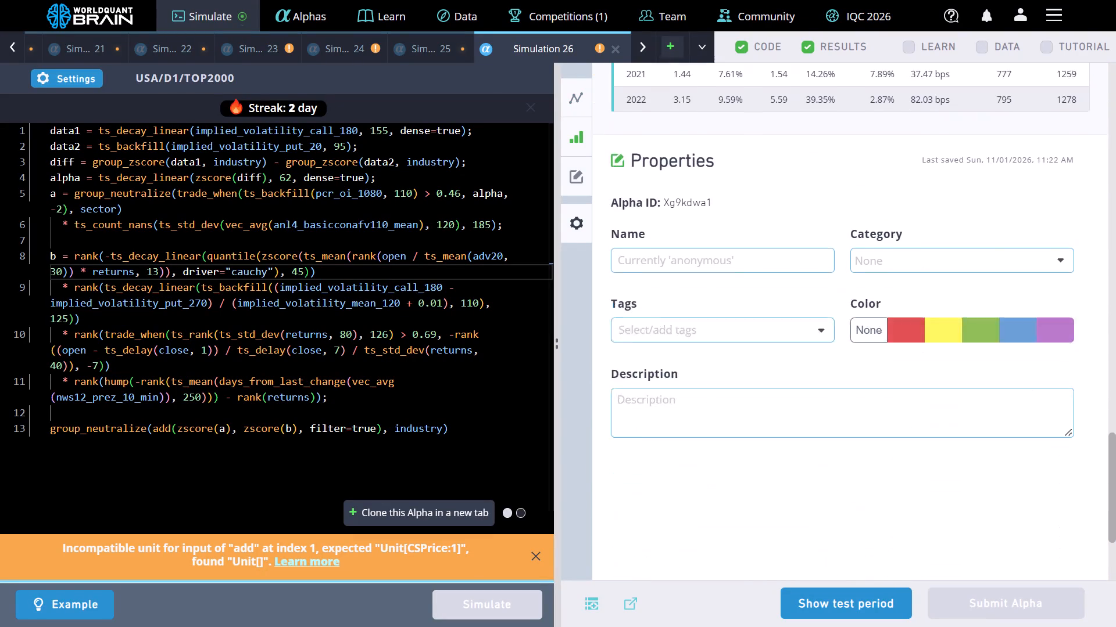
scroll(822, 475, up, 1)
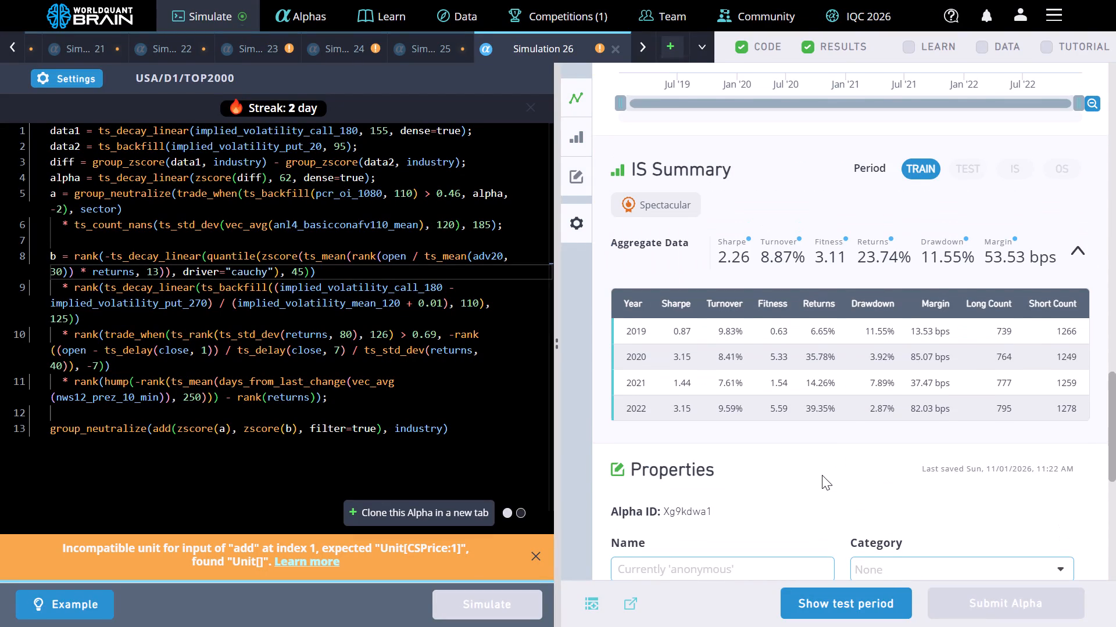
scroll(822, 475, down, 1)
scroll(822, 475, up, 1)
scroll(822, 475, down, 1)
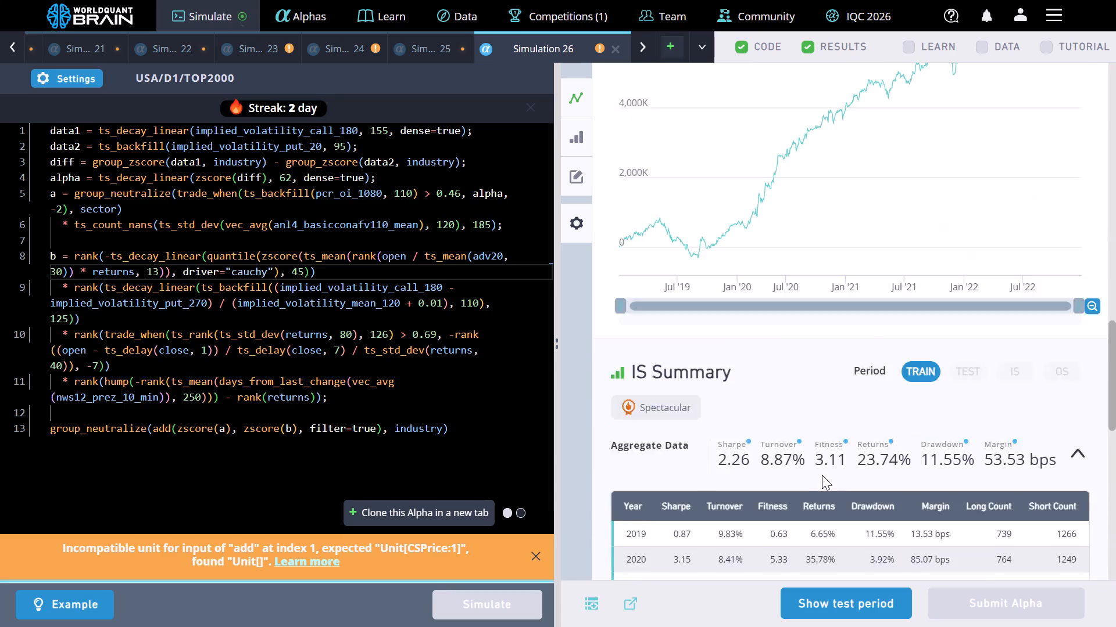
scroll(822, 475, down, 3)
scroll(807, 484, up, 1)
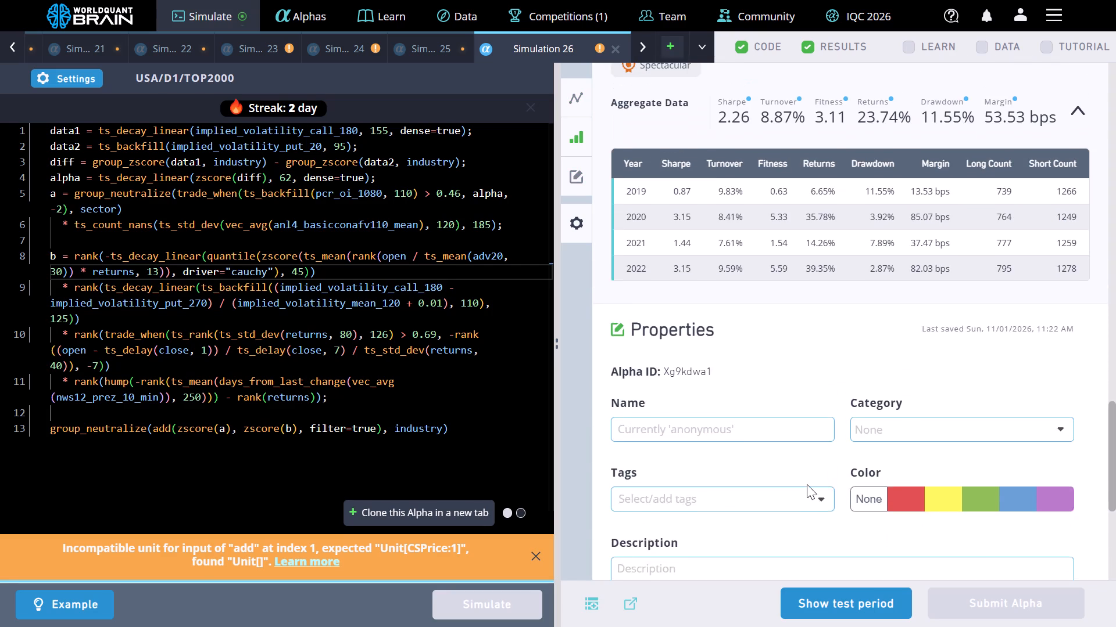
scroll(807, 484, up, 3)
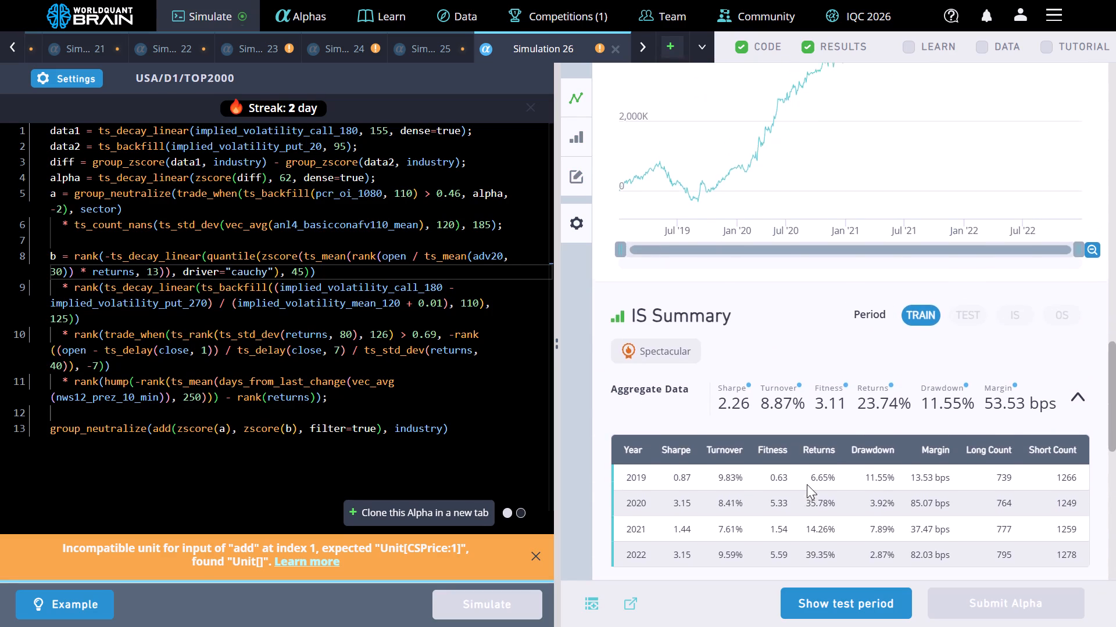
scroll(807, 484, up, 1)
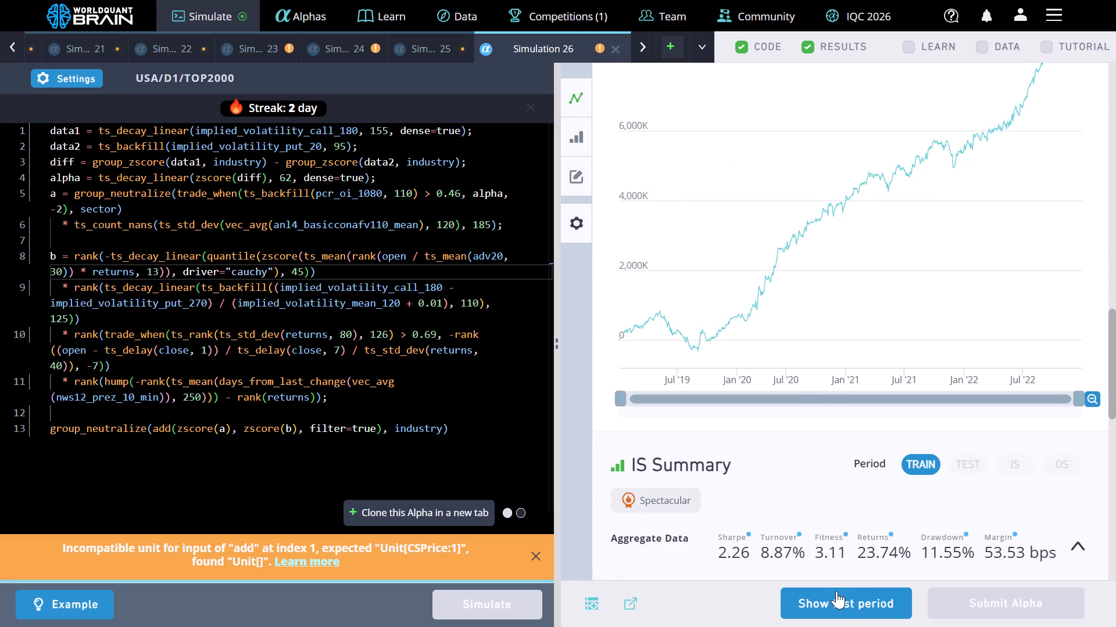
Show the test period results and review the test-period IS Summary.
click(836, 601)
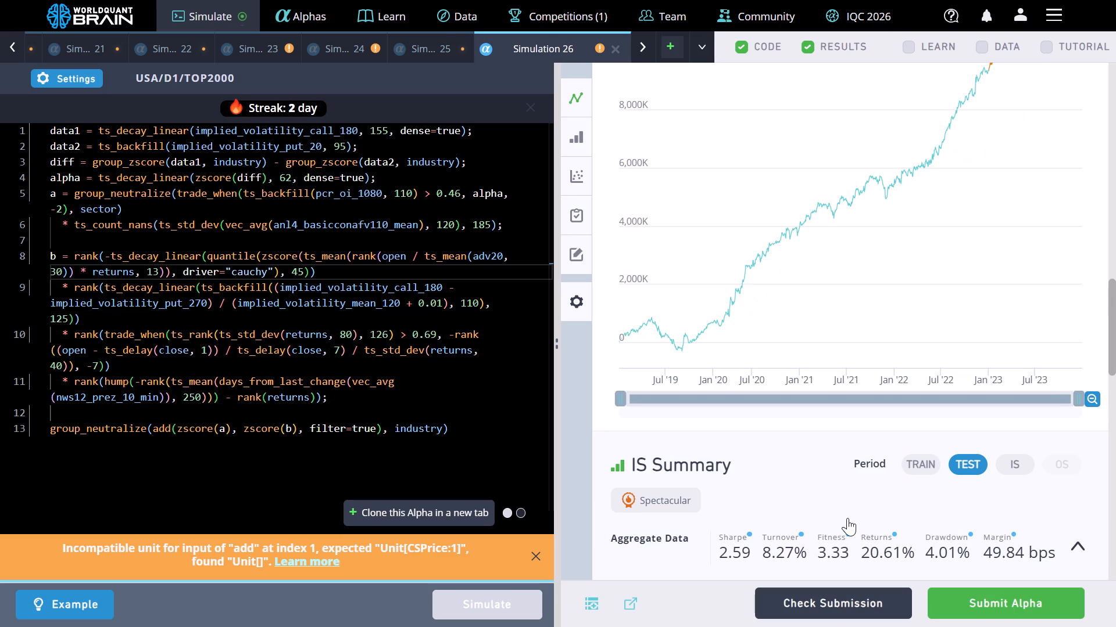
scroll(847, 518, down, 1)
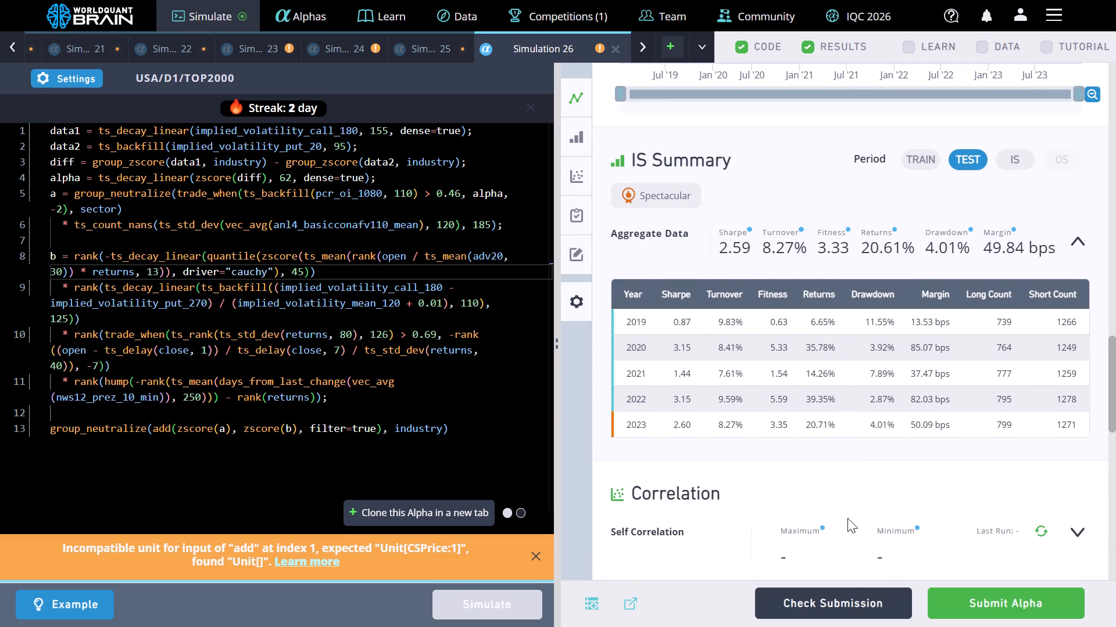
Run the self-correlation check for the simulated alpha.
scroll(847, 518, down, 1)
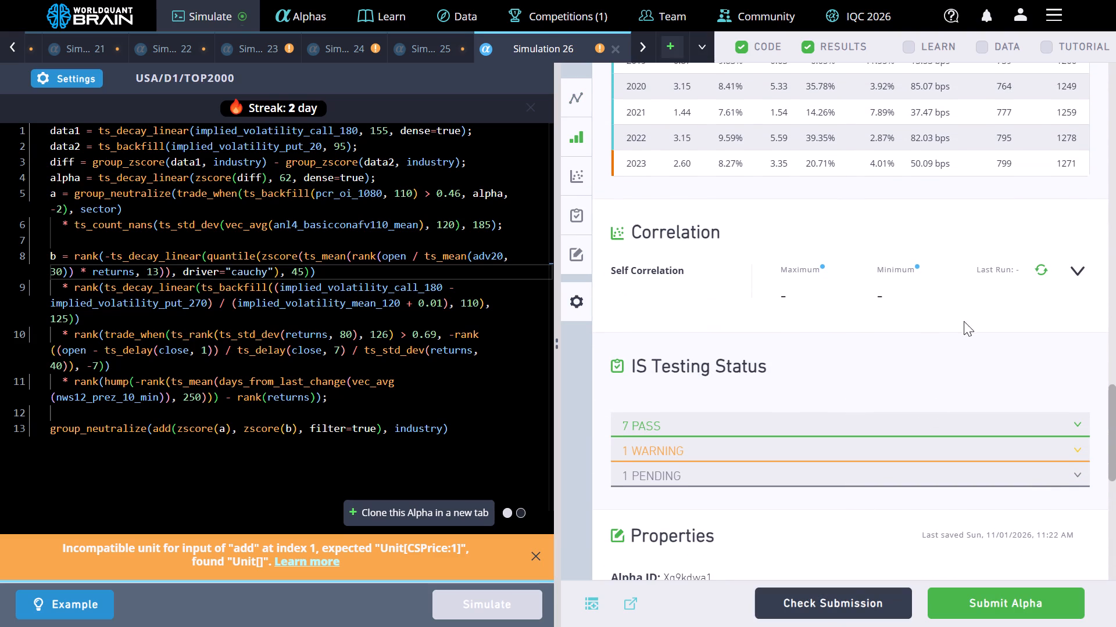
click(1039, 270)
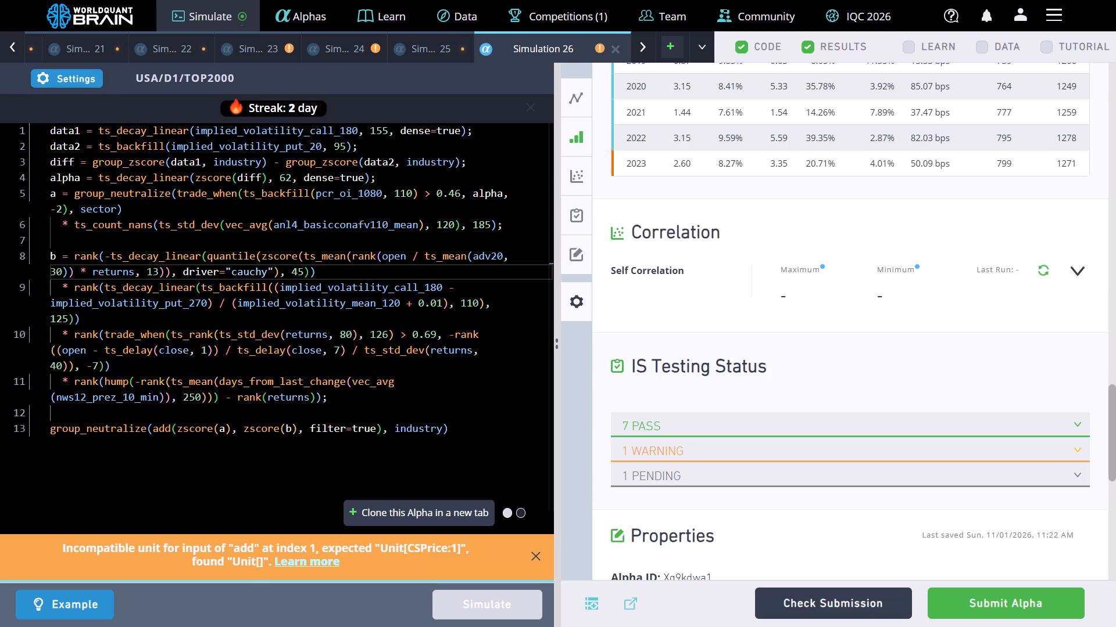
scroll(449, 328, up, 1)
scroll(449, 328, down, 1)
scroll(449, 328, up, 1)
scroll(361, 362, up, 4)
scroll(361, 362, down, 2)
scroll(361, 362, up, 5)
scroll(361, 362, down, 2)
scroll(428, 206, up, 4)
Set the ts_decay_linear lookback for implied_volatility_call_180 in data1 on line 1 to 234.
click(387, 131)
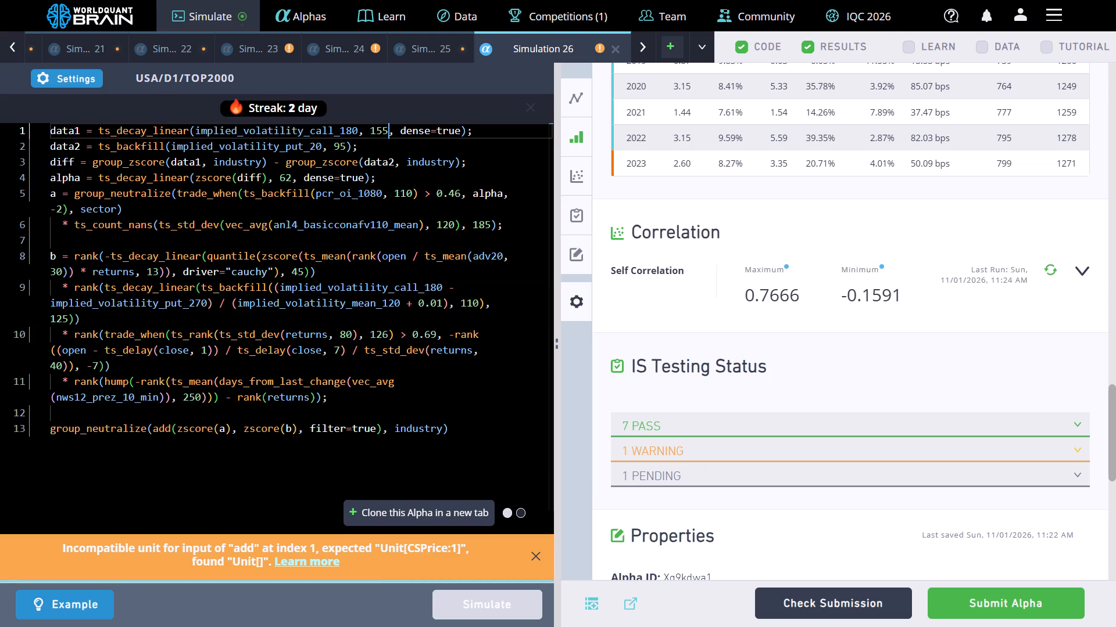
key(BackSpace)
key(BackSpace)
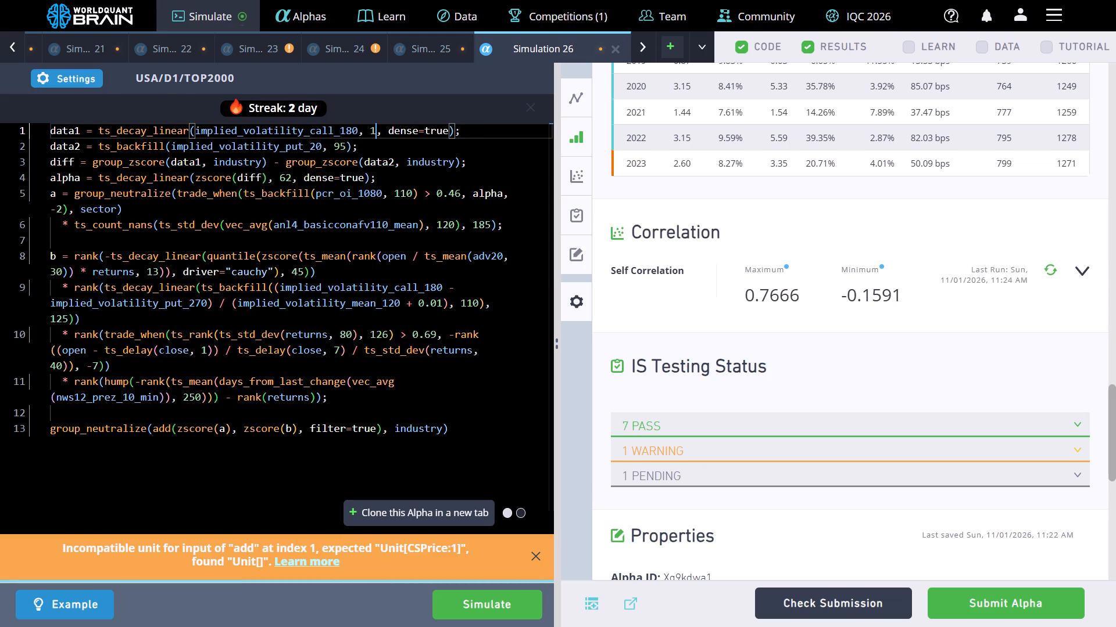
key(BackSpace)
key(2)
text(34)
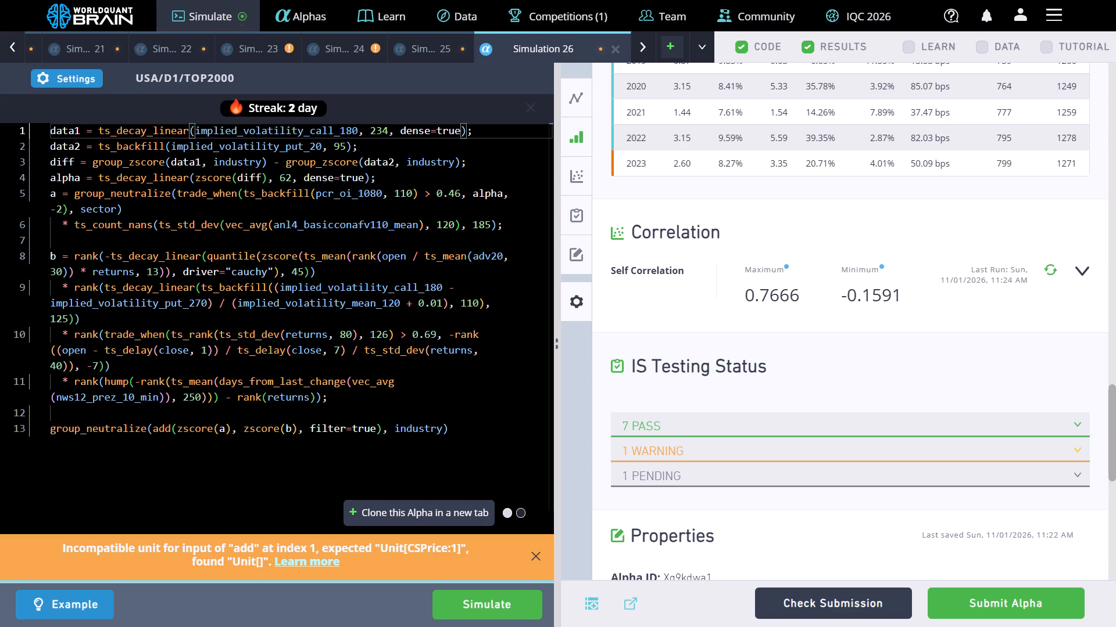
Set the ts_backfill lookback for implied_volatility_put_20 in data2 on line 2 to 75.
click(340, 146)
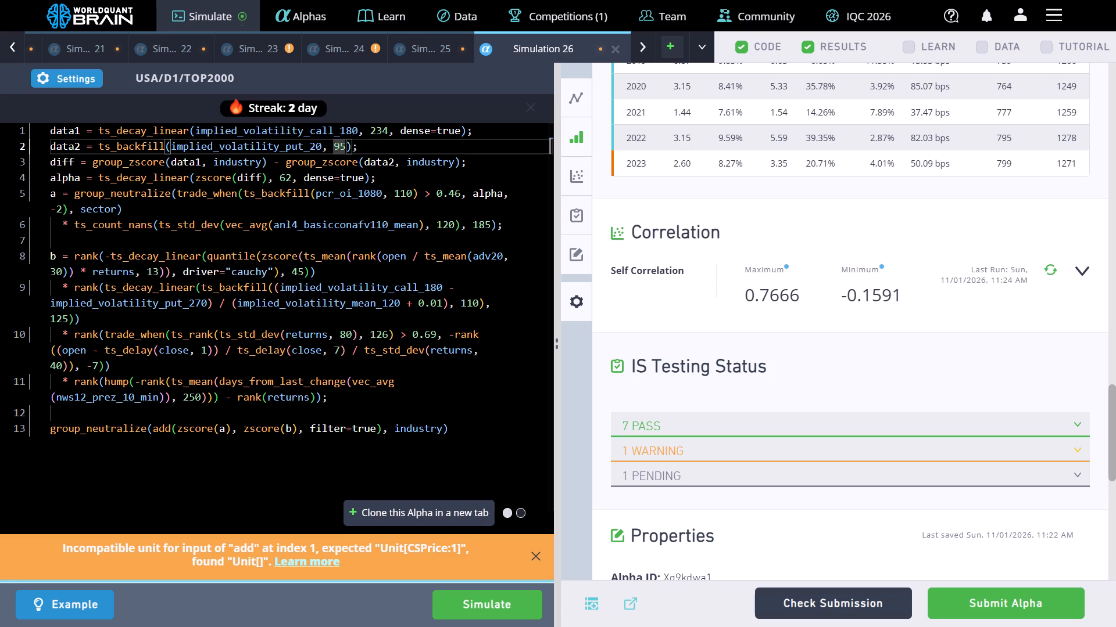
key(BackSpace)
key(7)
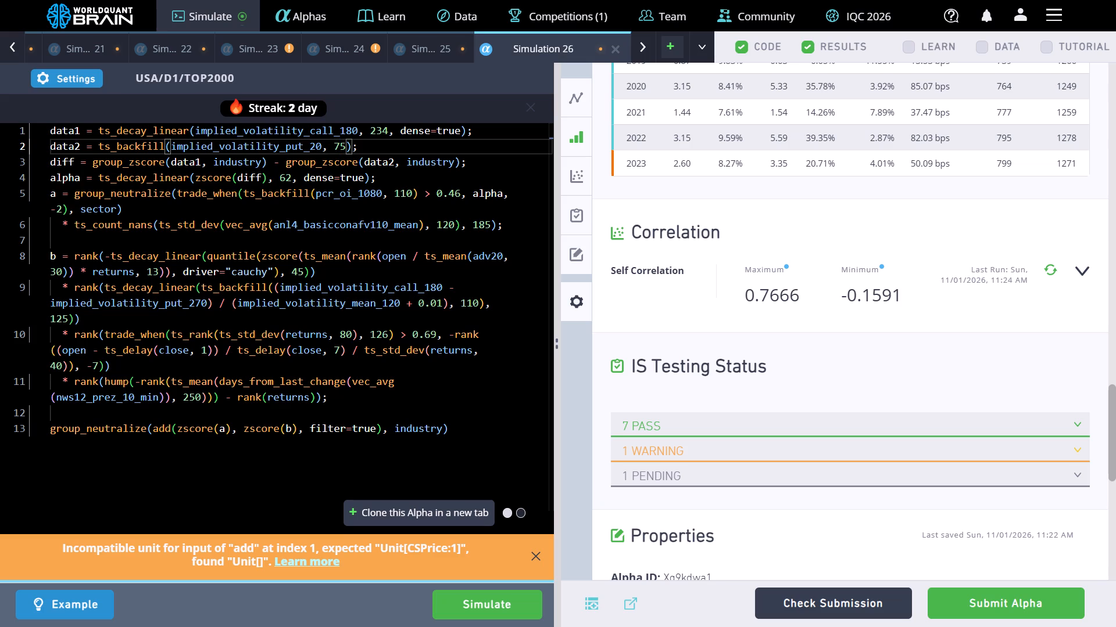
Set the ts_backfill lookback for pcr_oi_1080 on line 5 to 170.
click(406, 197)
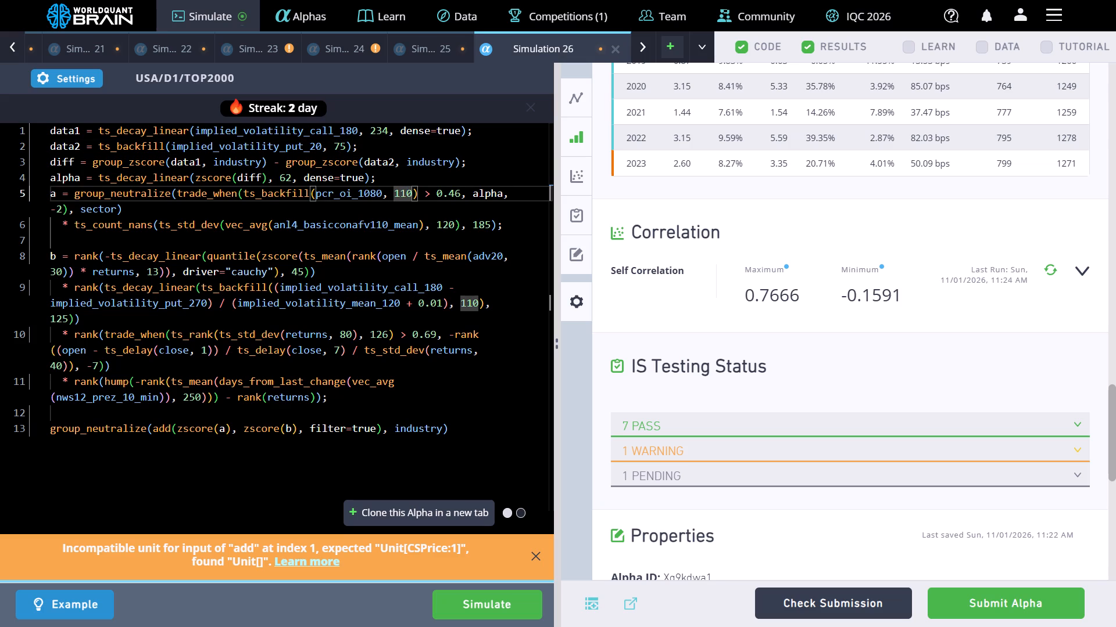
key(BackSpace)
key(7)
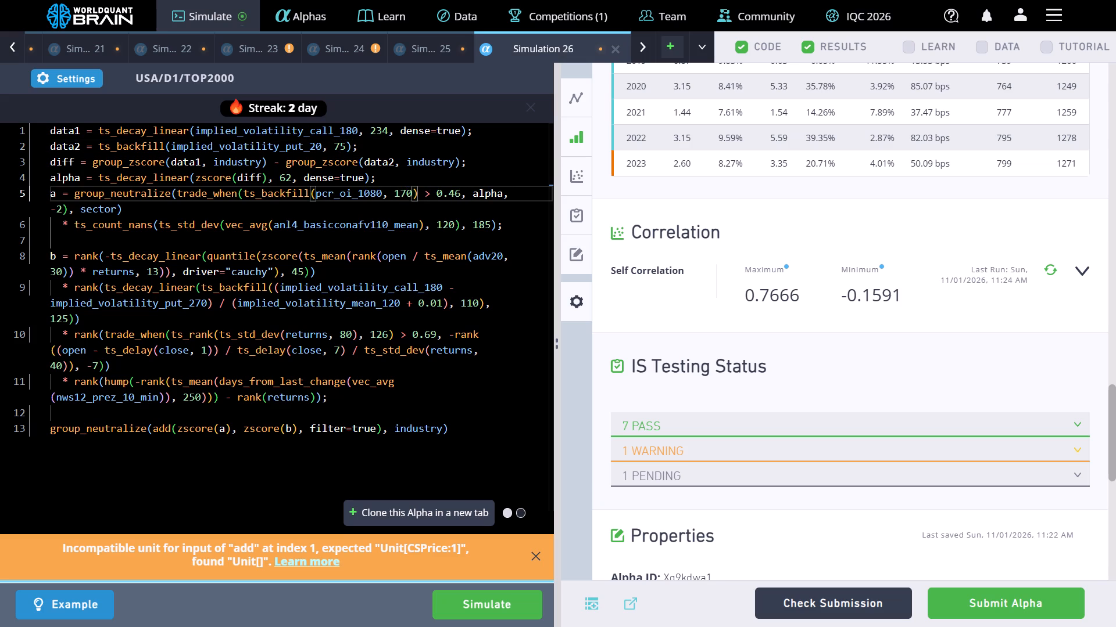
Set the ts_count_nans lookback on line 6 to 195.
click(485, 222)
key(BackSpace)
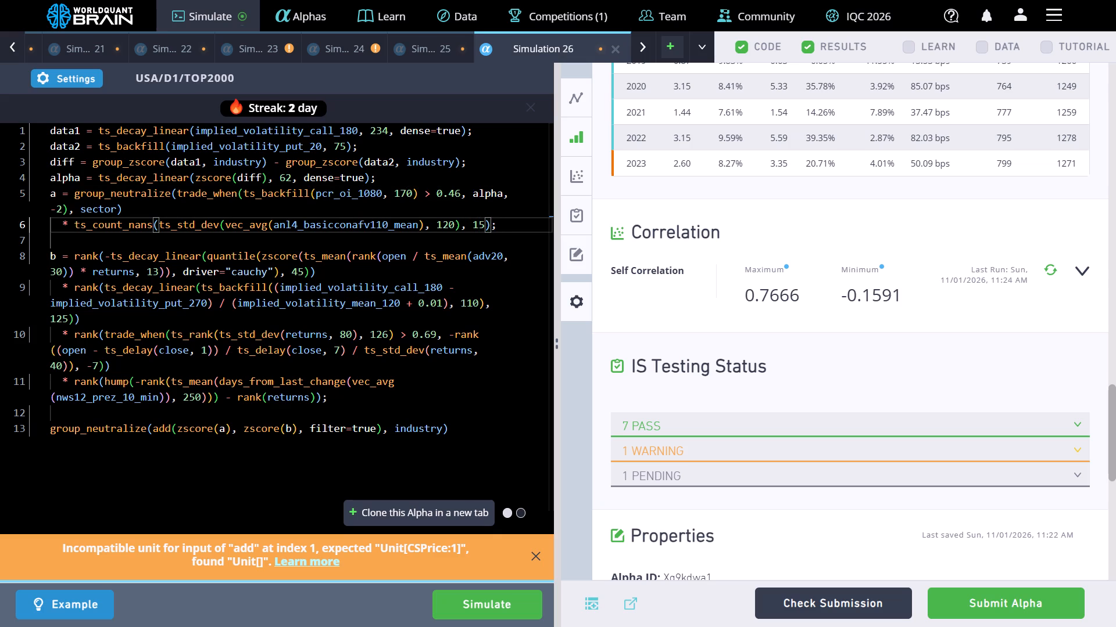
key(9)
Clone the edited alpha into a new tab and simulate the clone.
click(464, 516)
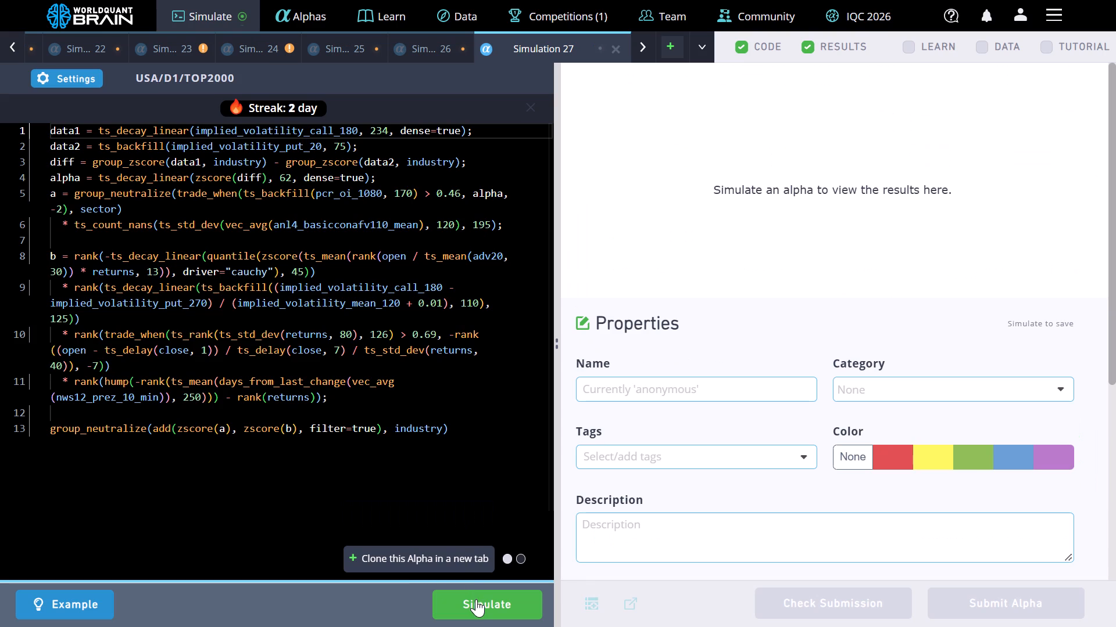
click(476, 599)
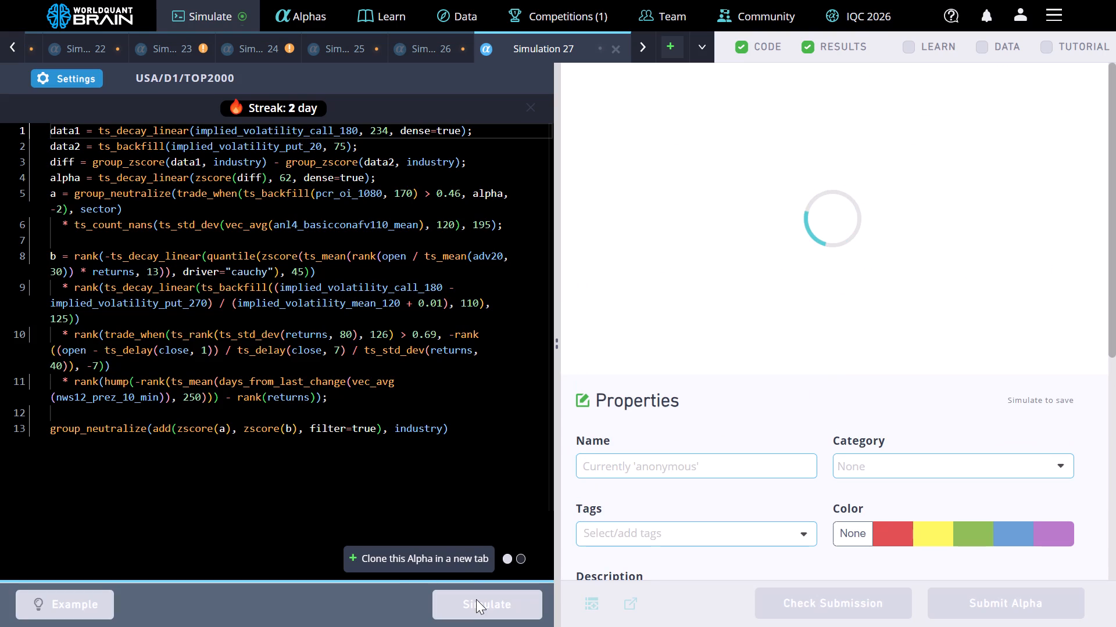
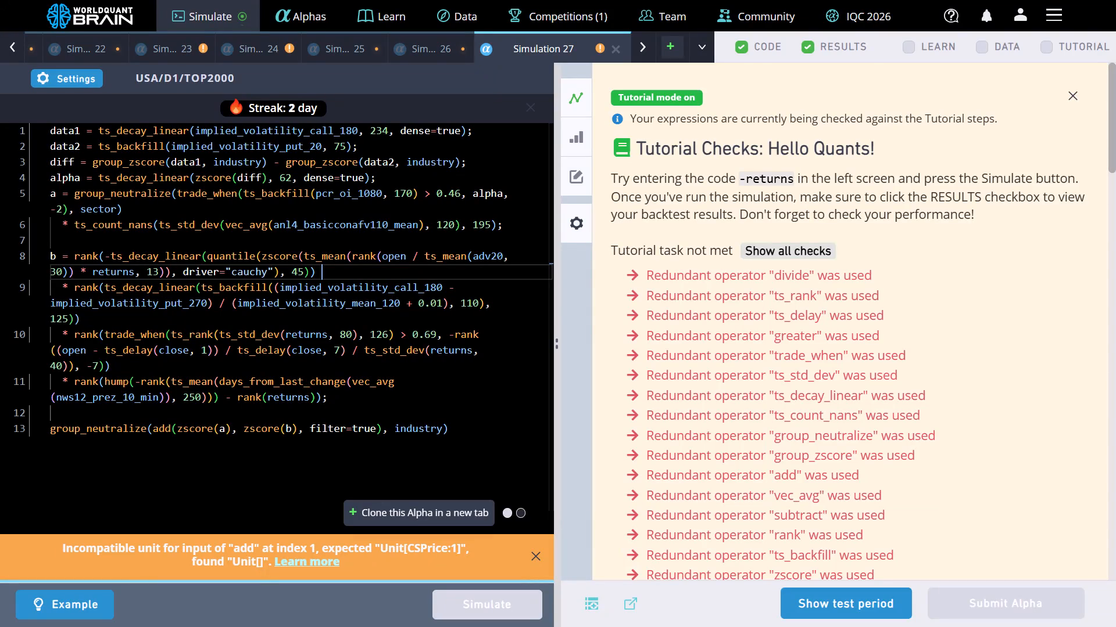
Examine the train-period PnL chart, IS Summary aggregates and yearly performance table for Simulation 27.
scroll(883, 378, down, 3)
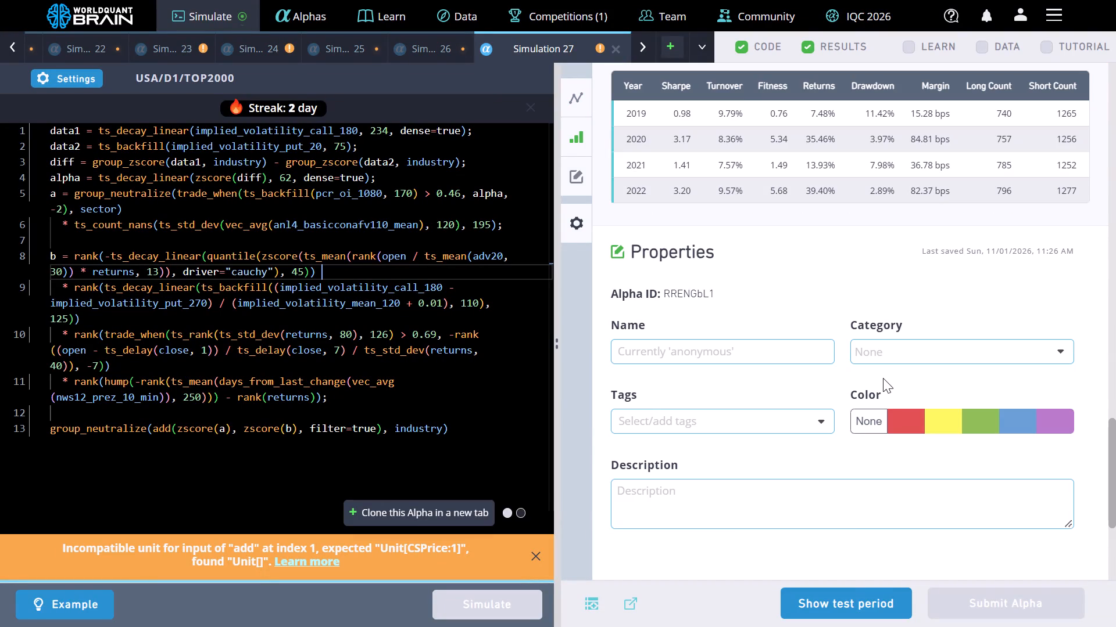
scroll(883, 378, down, 2)
scroll(883, 378, up, 2)
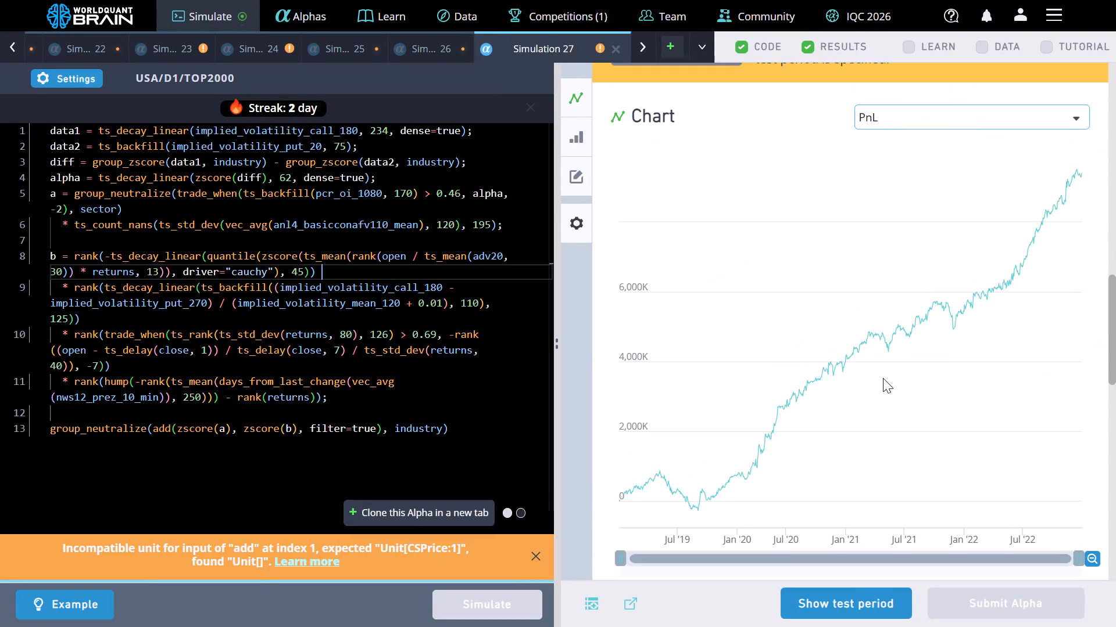
scroll(883, 378, down, 1)
scroll(883, 378, up, 1)
scroll(883, 378, down, 1)
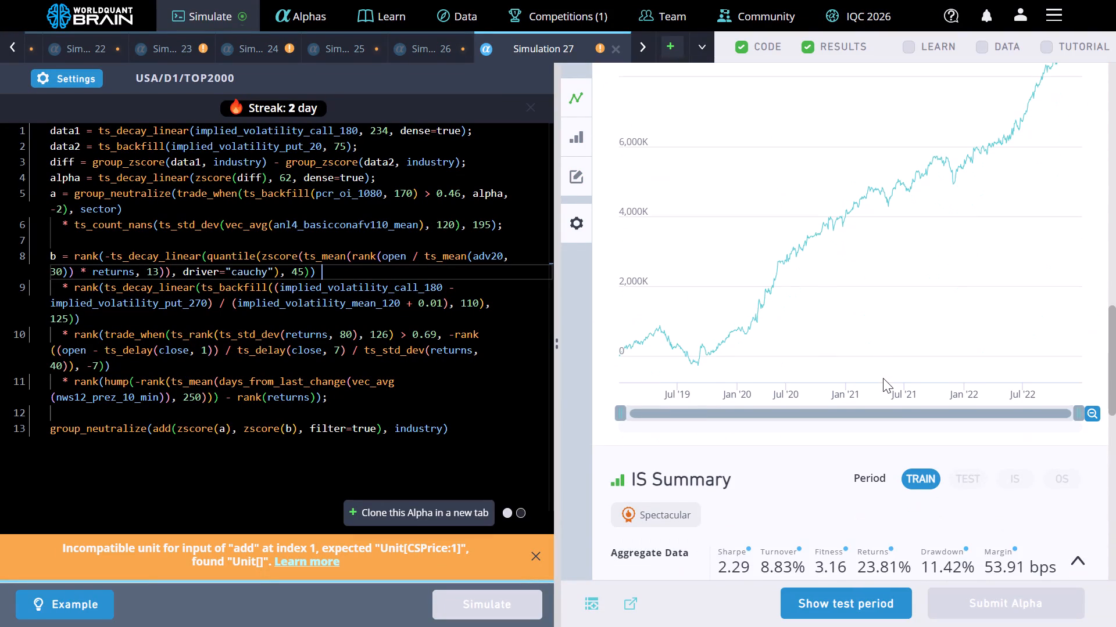
scroll(883, 378, down, 2)
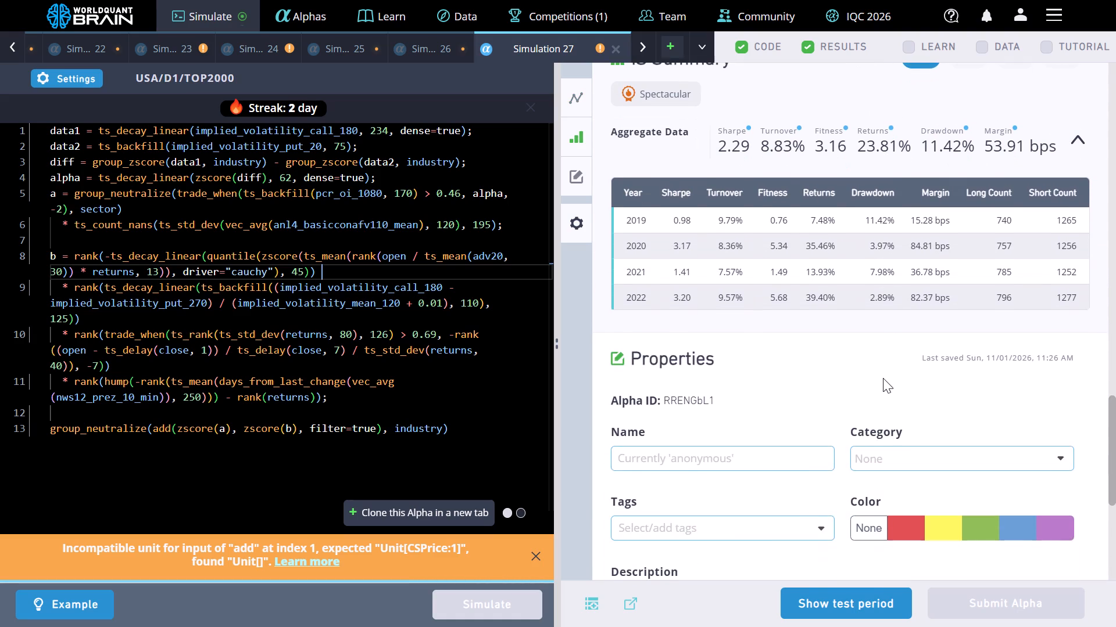
scroll(883, 378, down, 3)
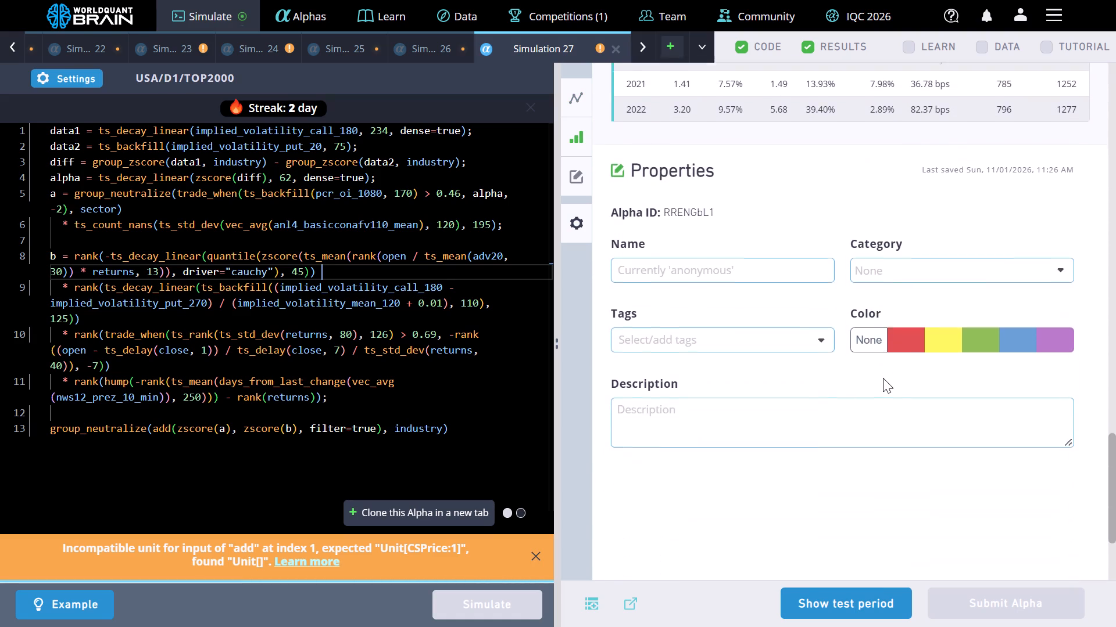
scroll(883, 378, down, 1)
scroll(883, 378, up, 2)
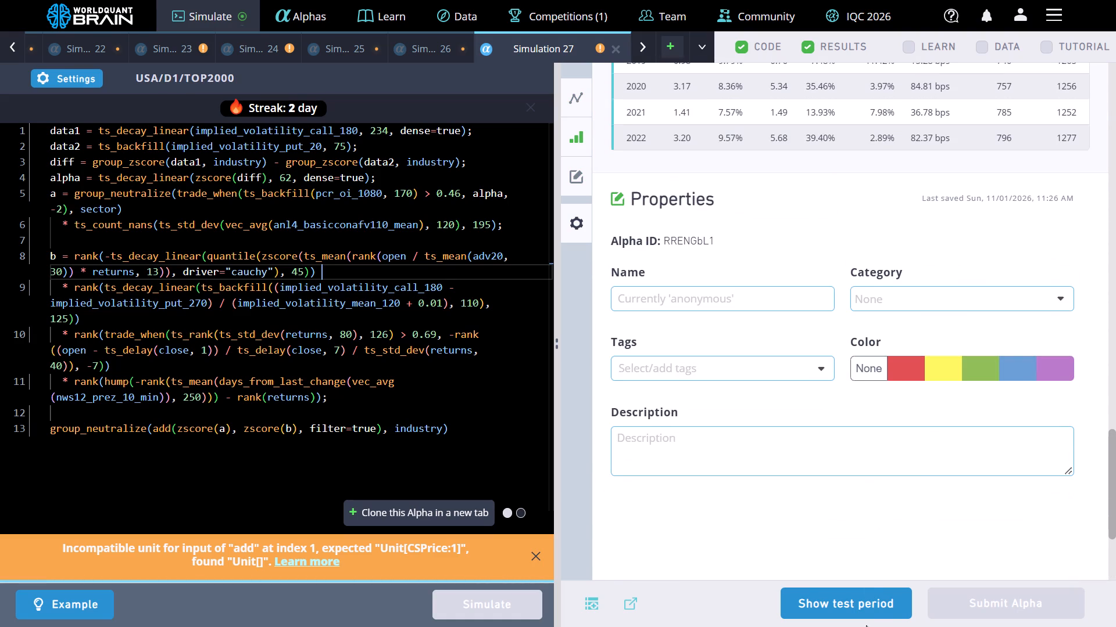
Reveal the test-period results for Simulation 27 and run its self-correlation check.
click(869, 599)
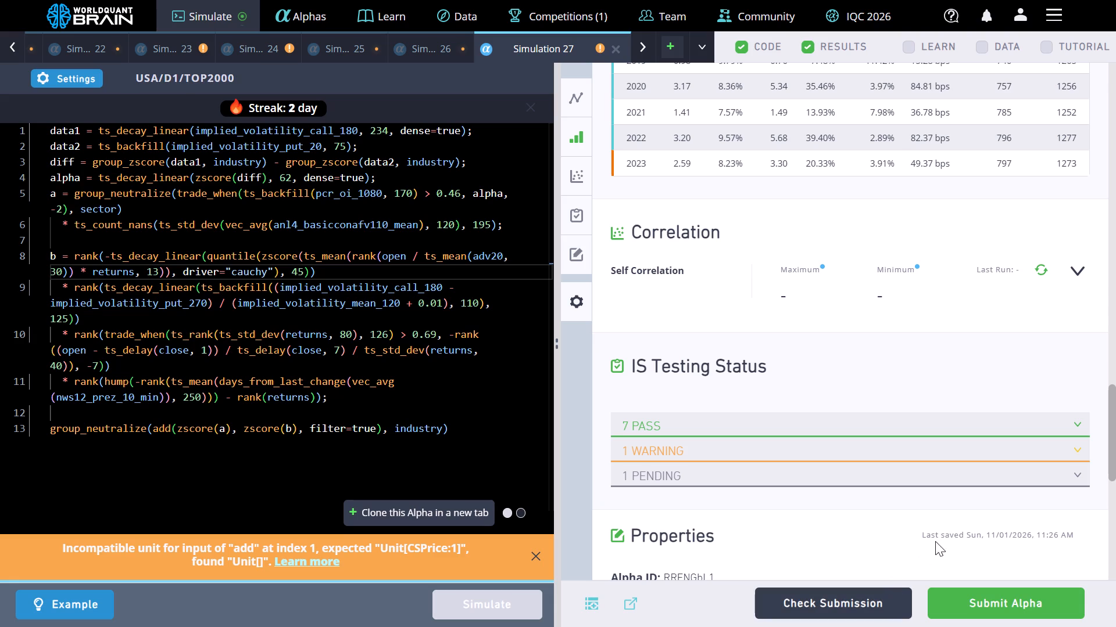
click(1044, 268)
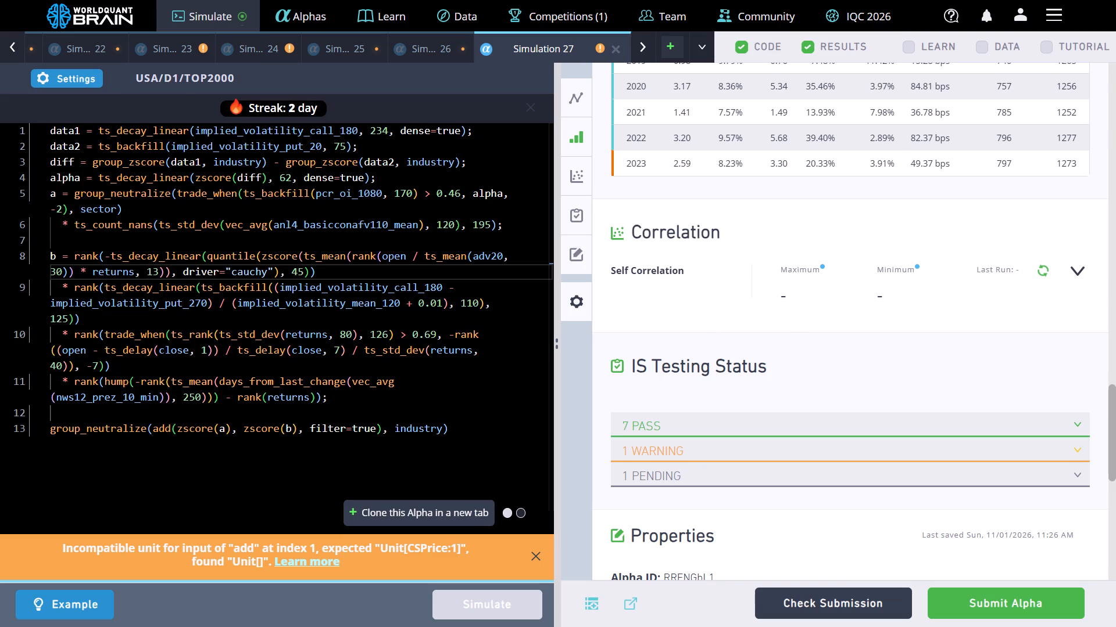
Set the ts_backfill lookback on line 9 to 10 and dismiss the incompatible-unit warning.
click(472, 304)
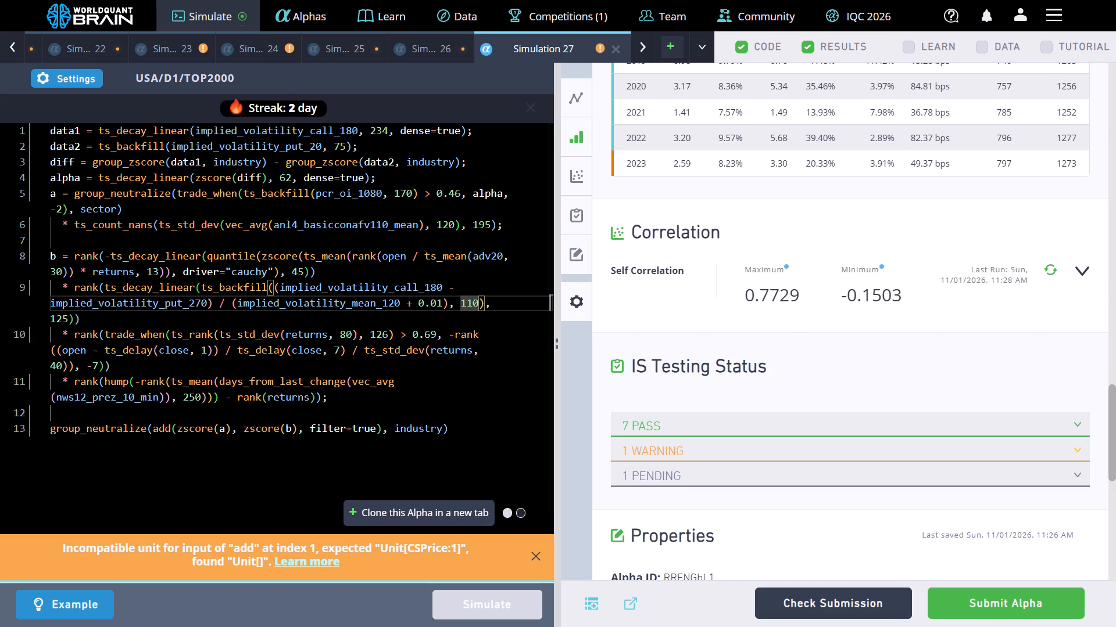
key(BackSpace)
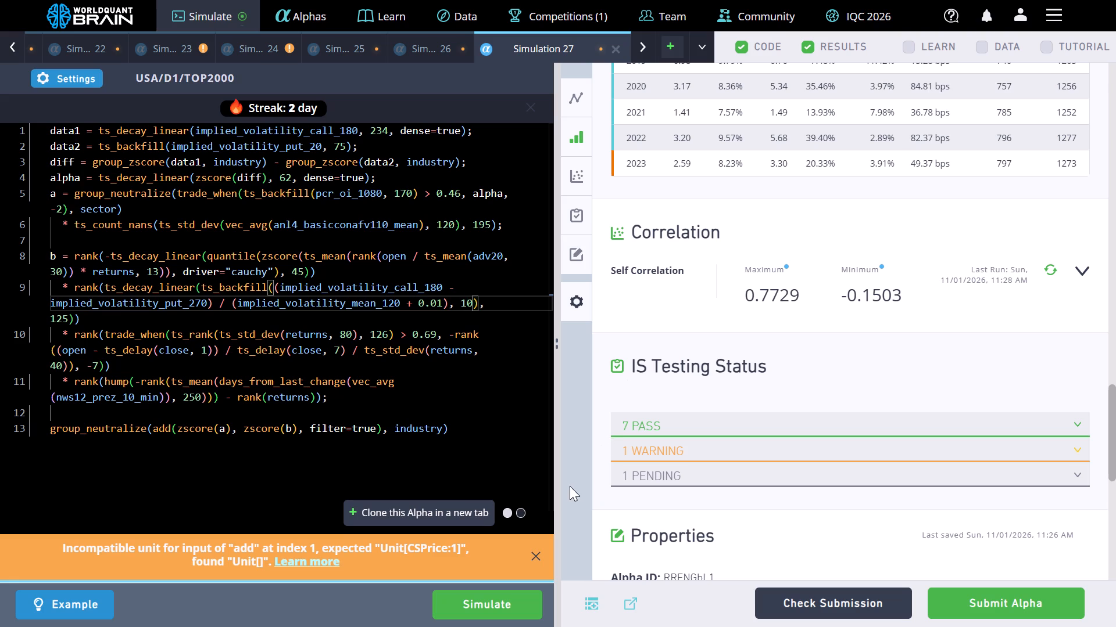
click(539, 559)
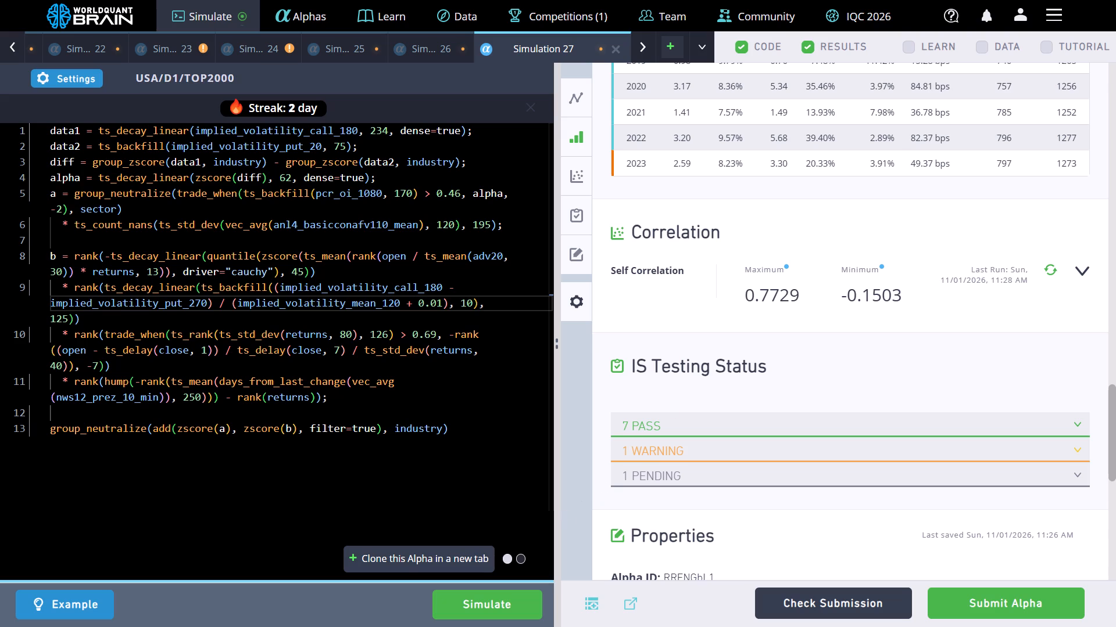
Review Simulation 27's yearly results, self-correlation, IS Testing Status and properties.
scroll(769, 311, down, 1)
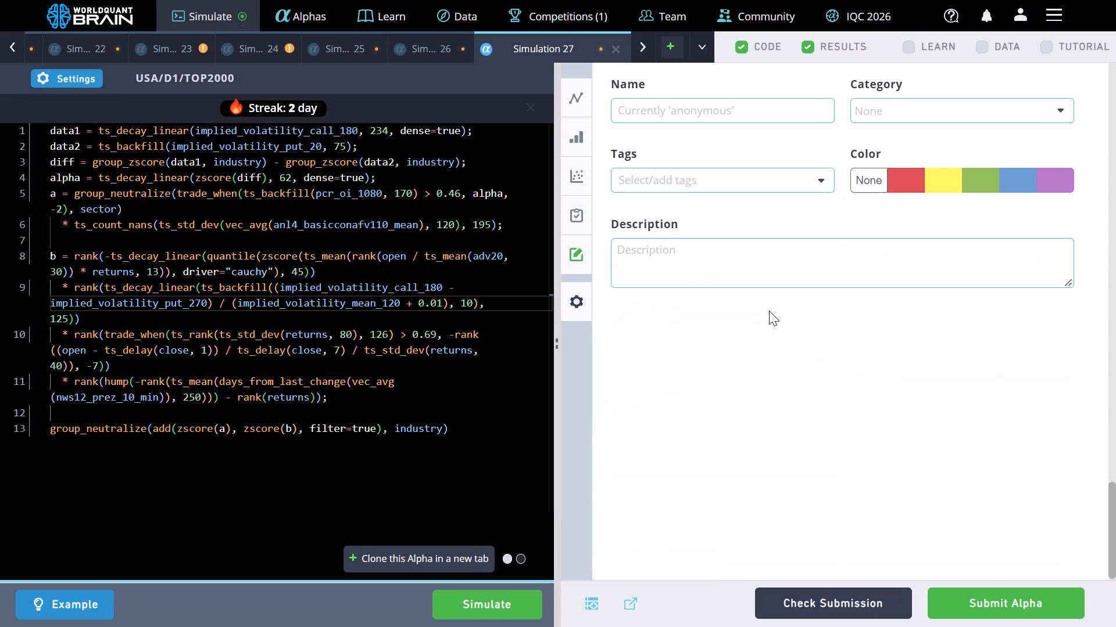
scroll(769, 311, down, 1)
scroll(769, 311, up, 2)
scroll(769, 311, down, 2)
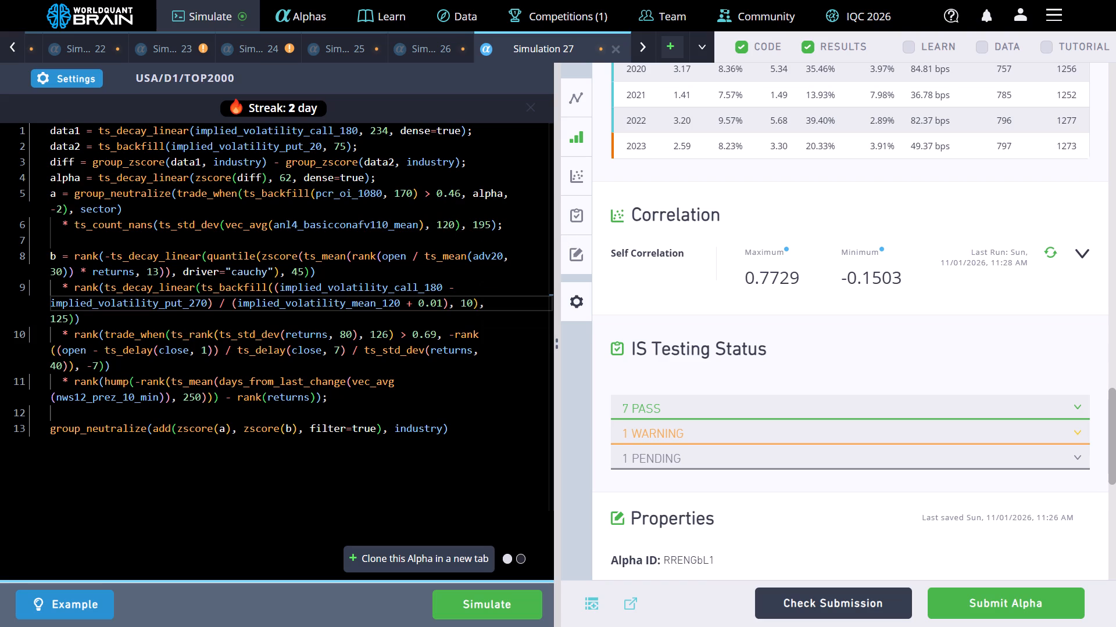
scroll(311, 342, down, 2)
scroll(311, 342, up, 2)
scroll(327, 320, down, 1)
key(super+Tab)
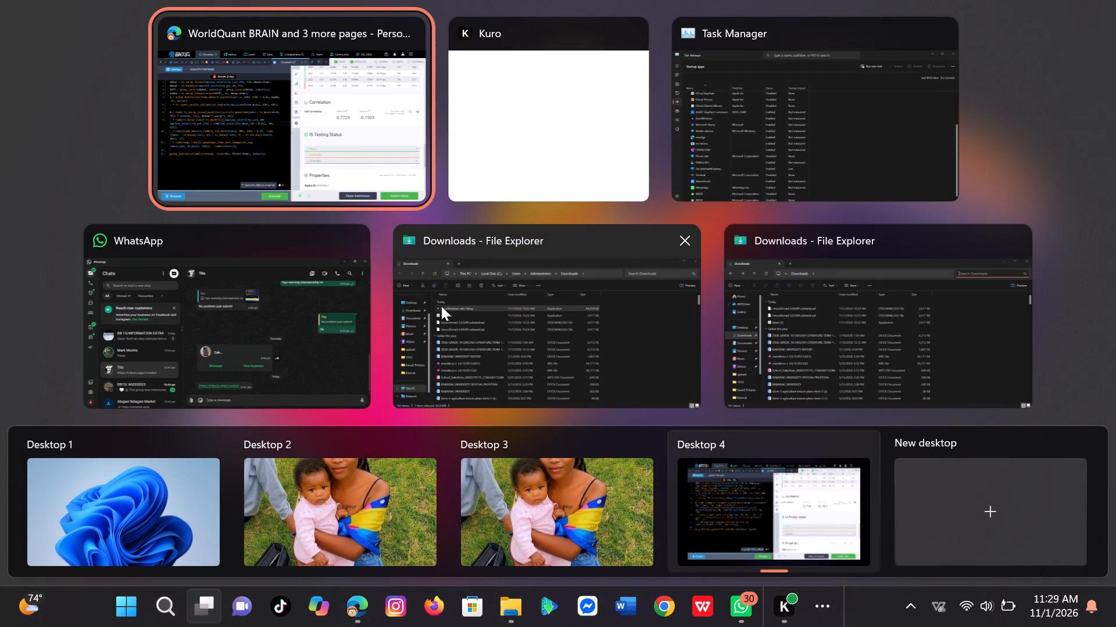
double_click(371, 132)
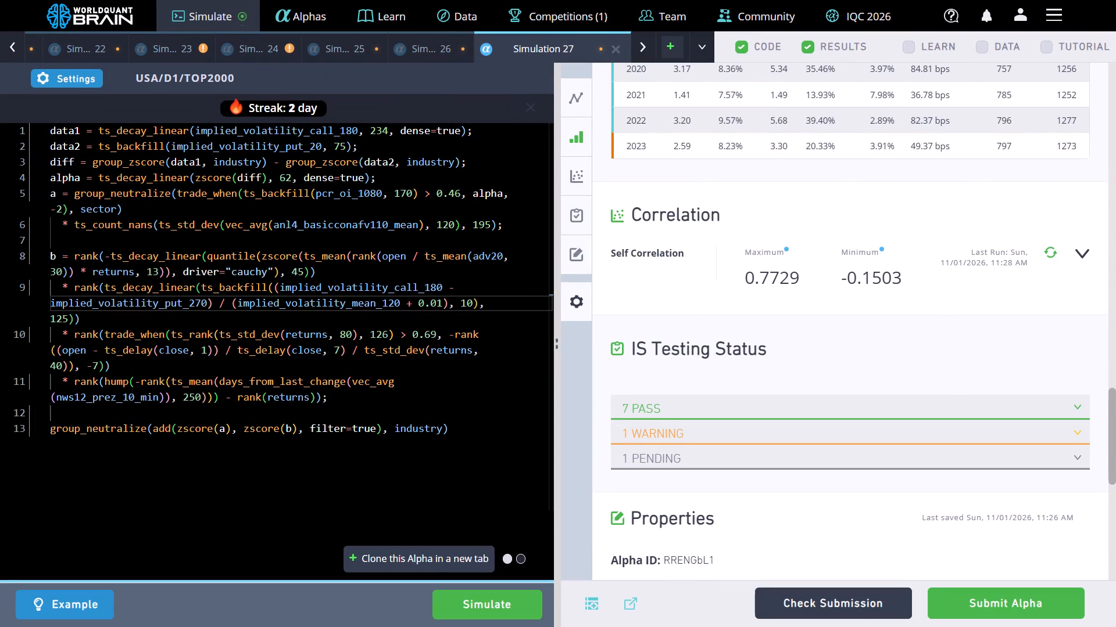
Clone the edited alpha three times in succession, each into its own new simulation tab.
click(399, 558)
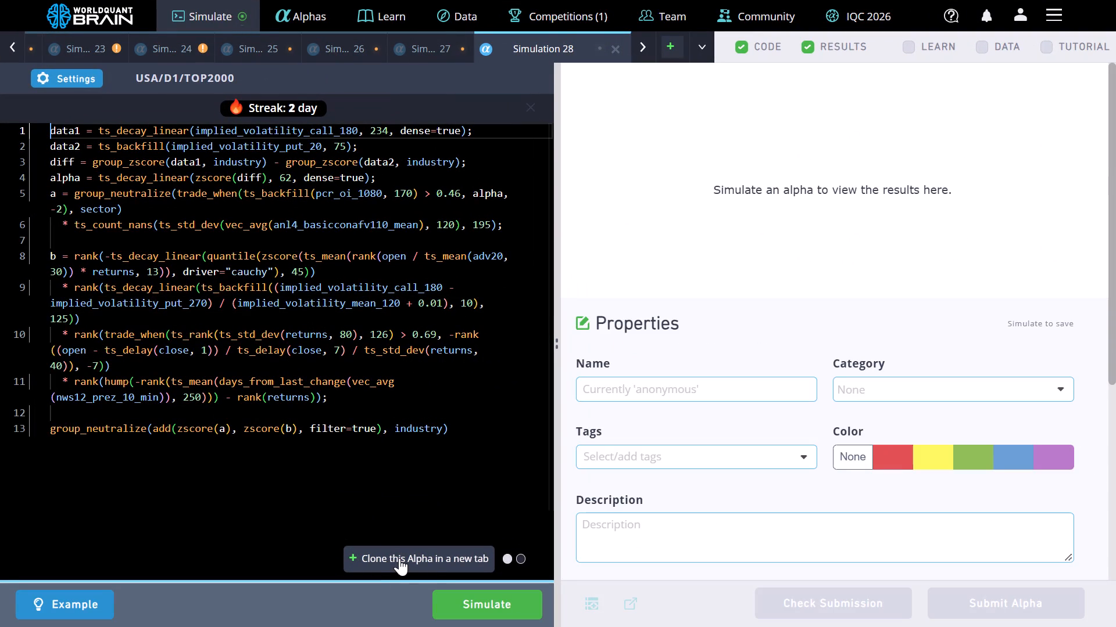
click(399, 558)
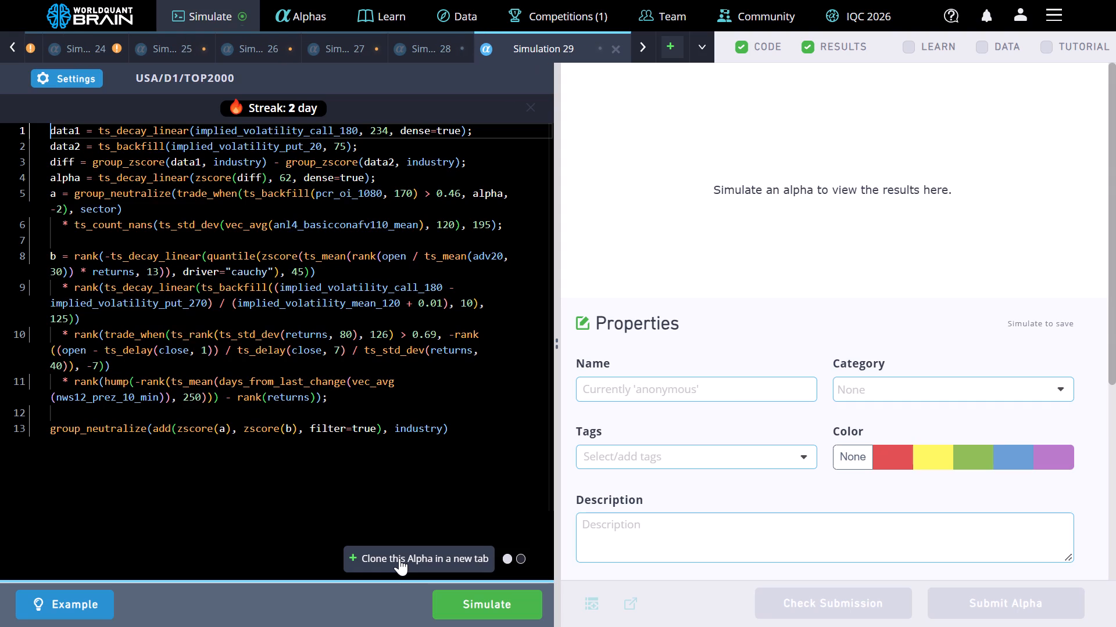
click(399, 558)
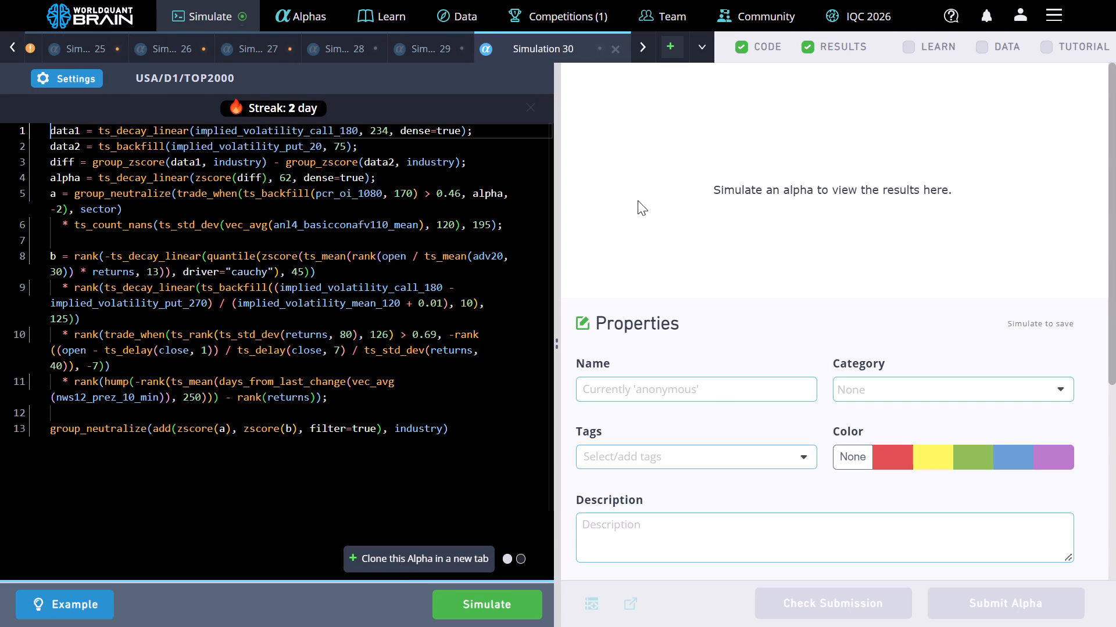
Open a new blank simulation tab.
click(677, 33)
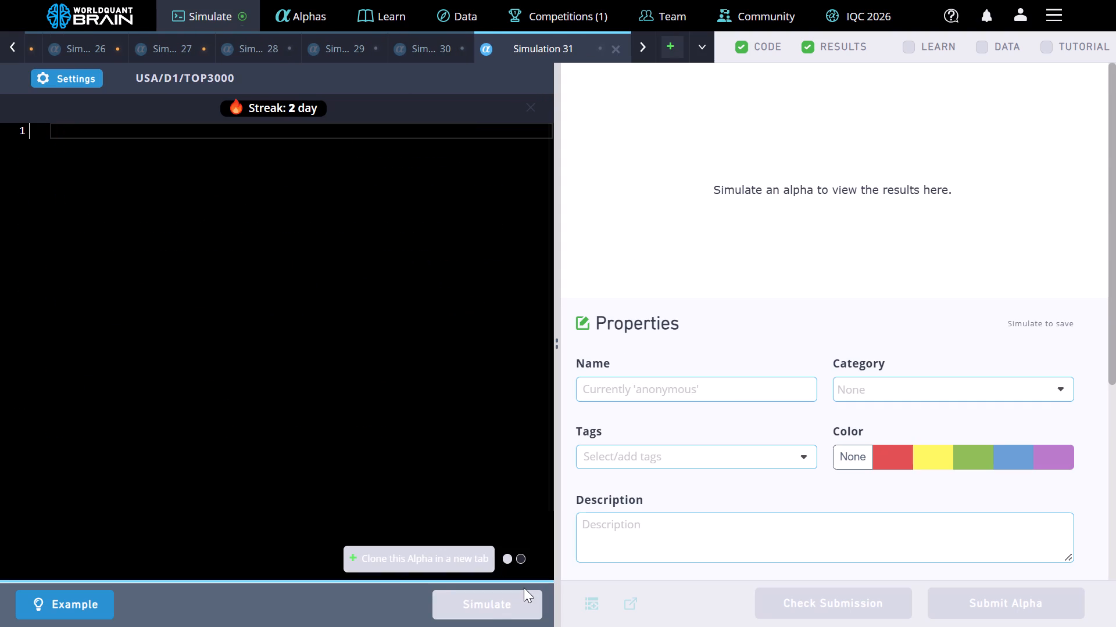
Bring up the overview of open windows and desktops.
key(super+Tab)
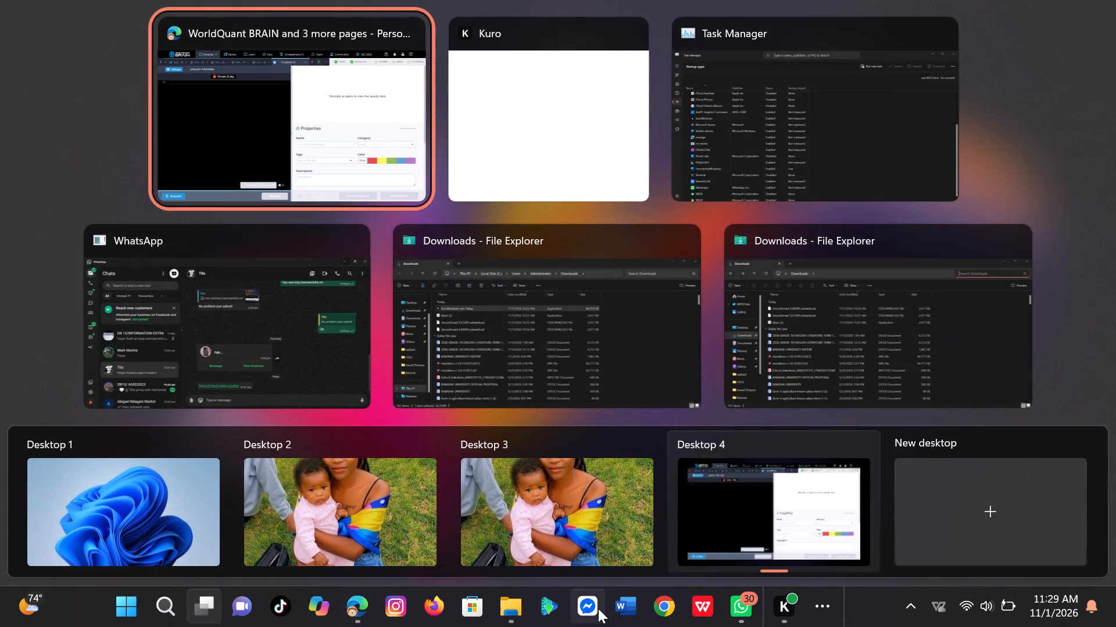
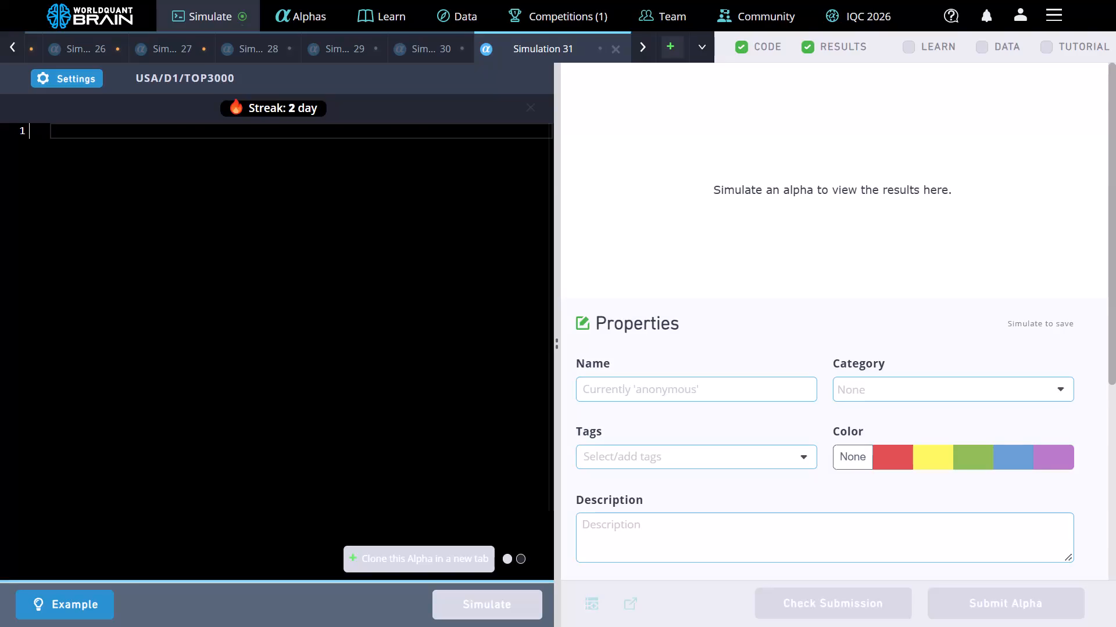
Paste the copied alpha expression ending in ts_rank(operating_income/high,252) into the blank Simulation 31 editor and simulate it.
key(ctrl+v)
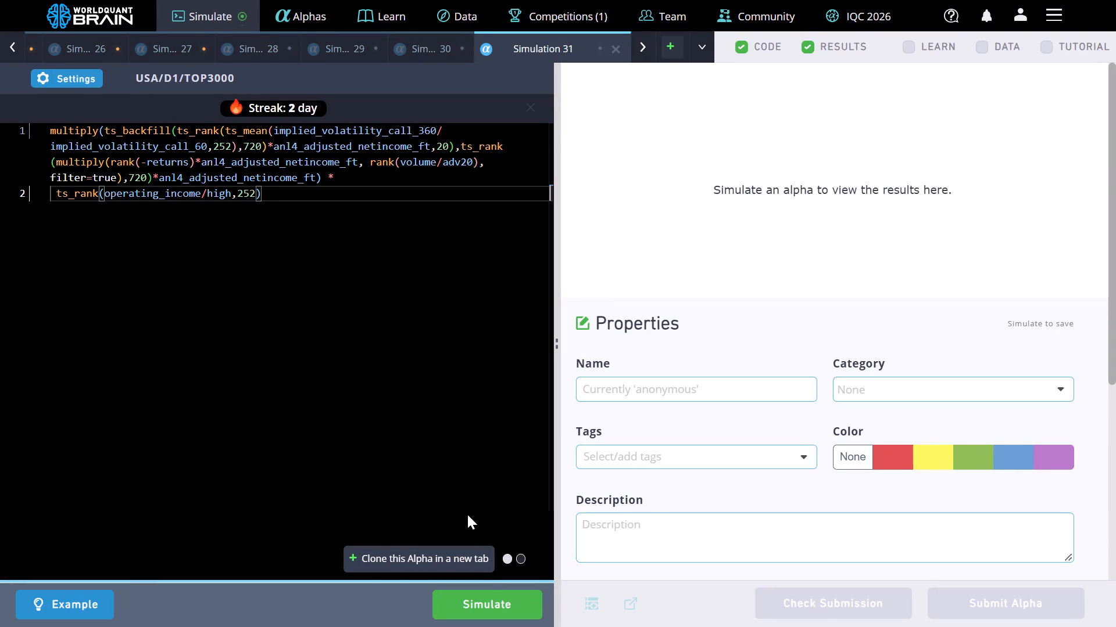
drag(481, 549, 481, 462)
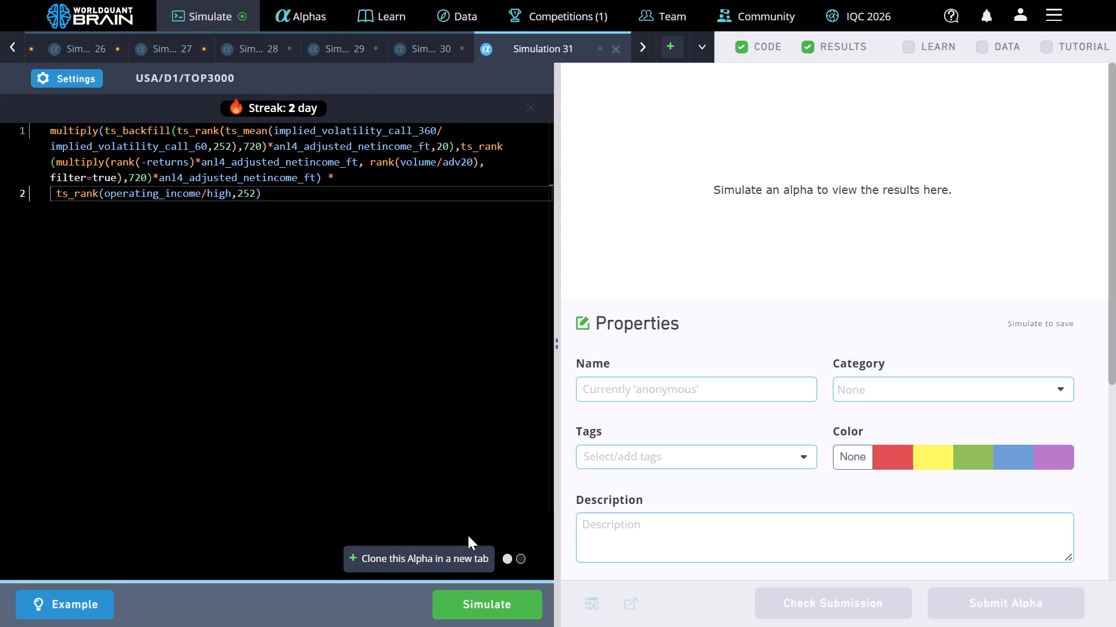
click(477, 608)
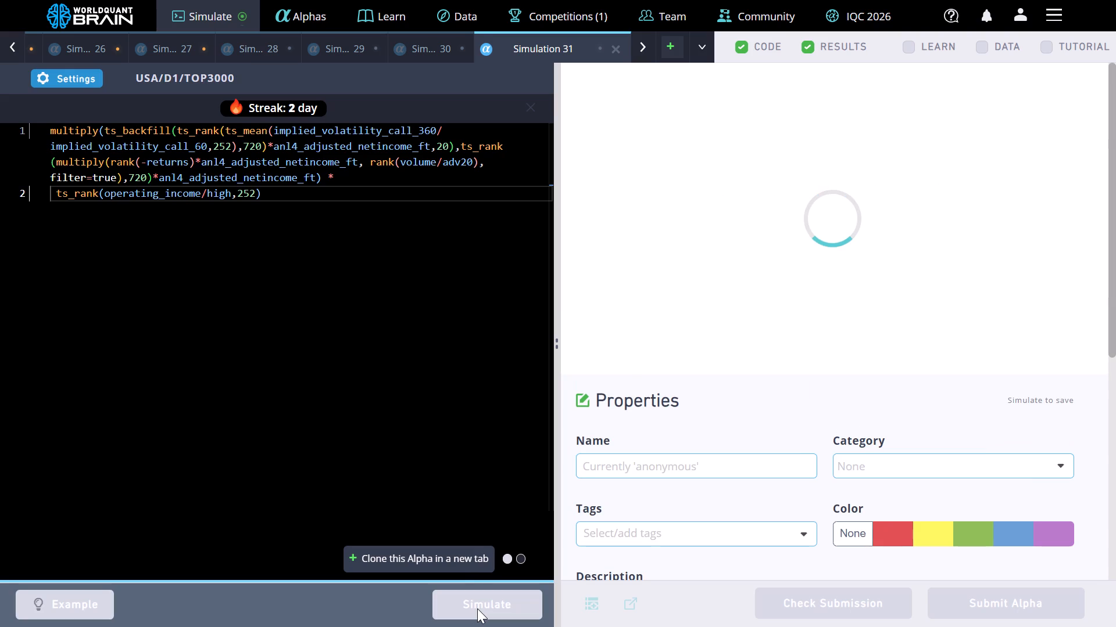
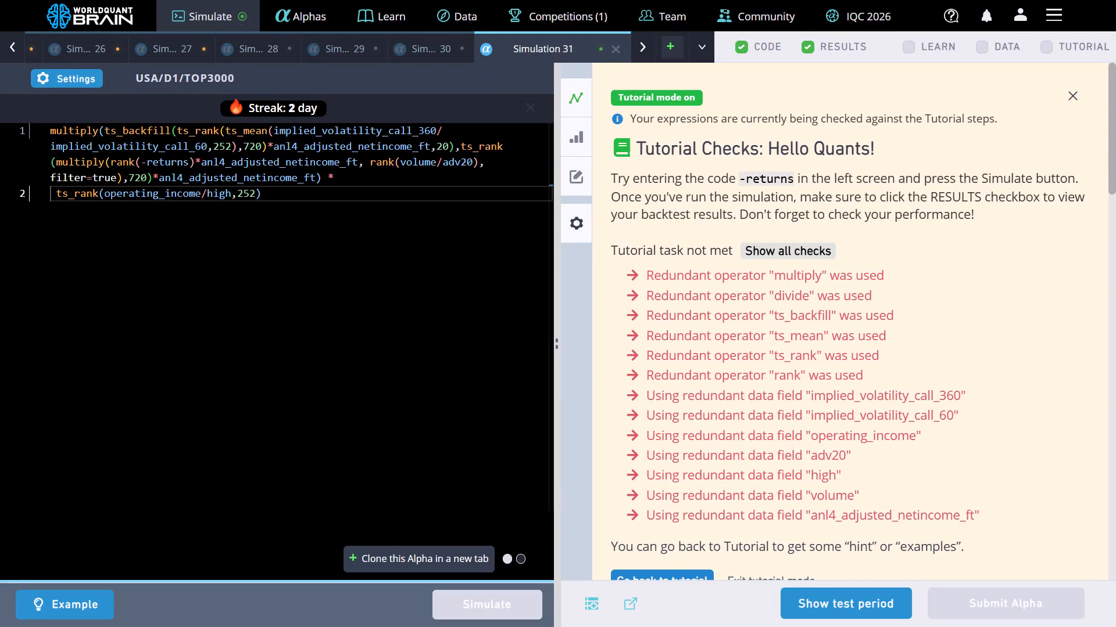
Reveal the test period results for Simulation 31 and review its yearly IS Summary.
click(814, 606)
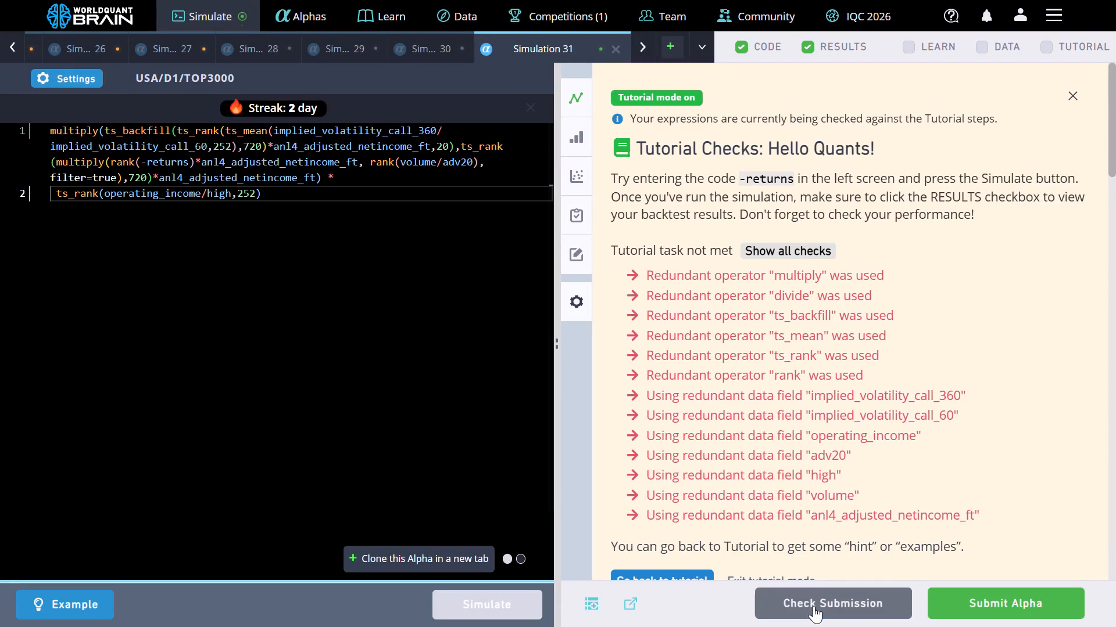
scroll(910, 420, down, 6)
scroll(910, 420, up, 2)
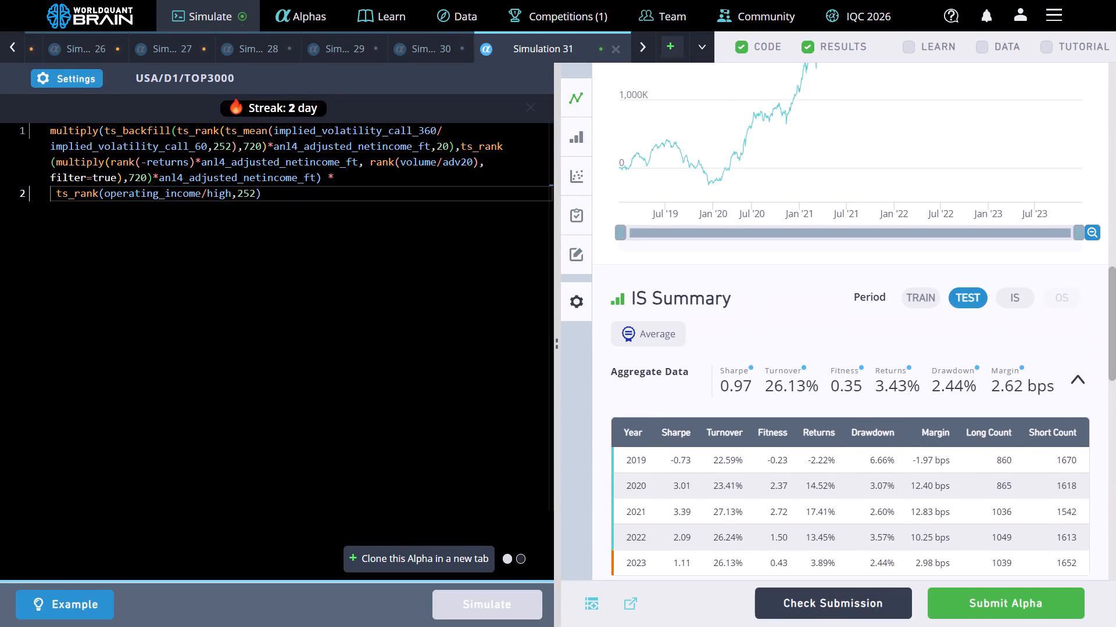
Run the self-correlation check for the Simulation 31 alpha.
scroll(910, 420, down, 3)
scroll(910, 420, up, 1)
scroll(910, 420, down, 1)
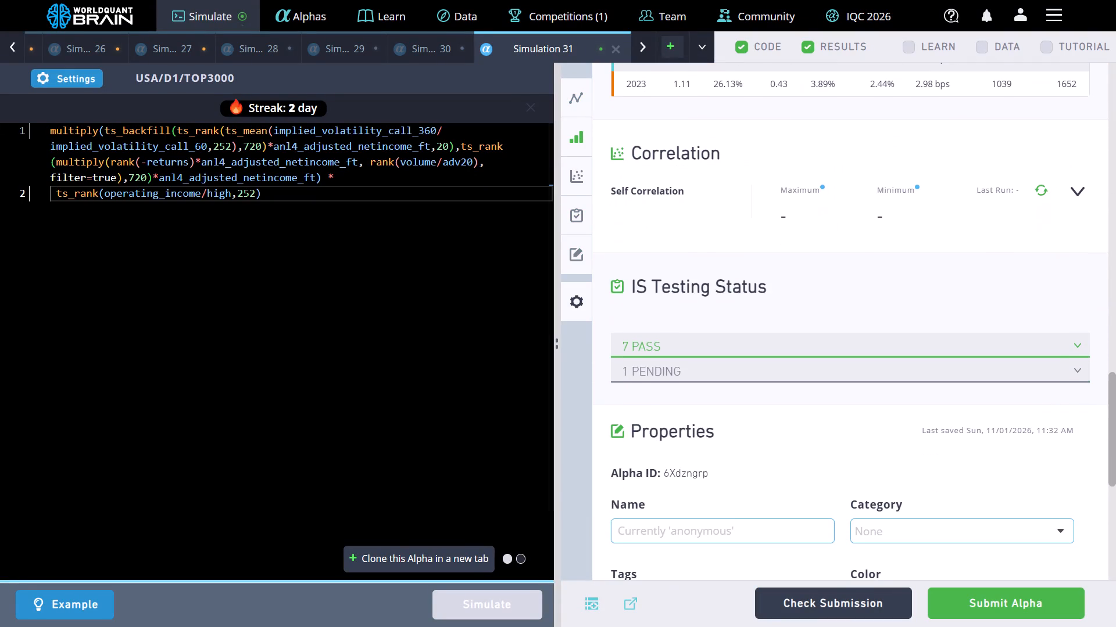
click(1040, 193)
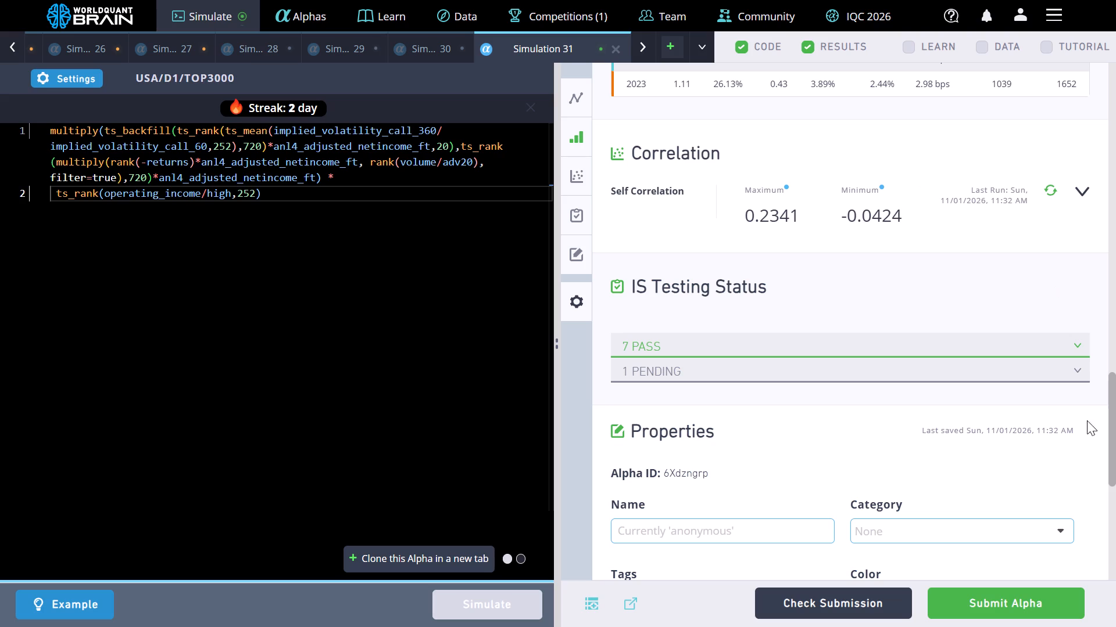
Submit the Simulation 31 alpha that ends in ts_rank(operating_income/high,252).
click(1034, 614)
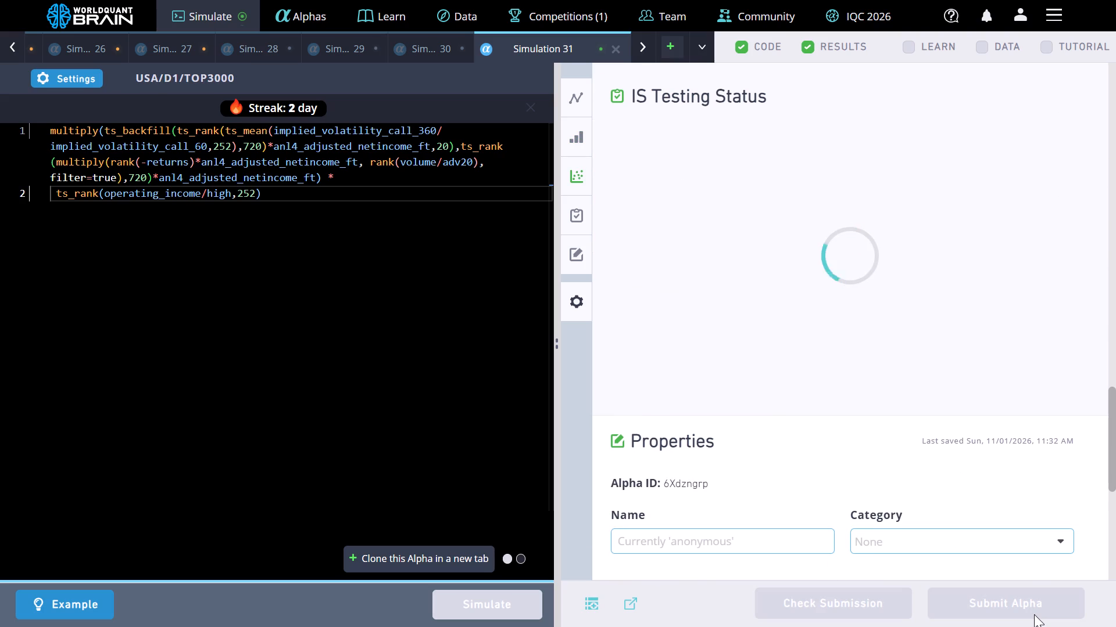